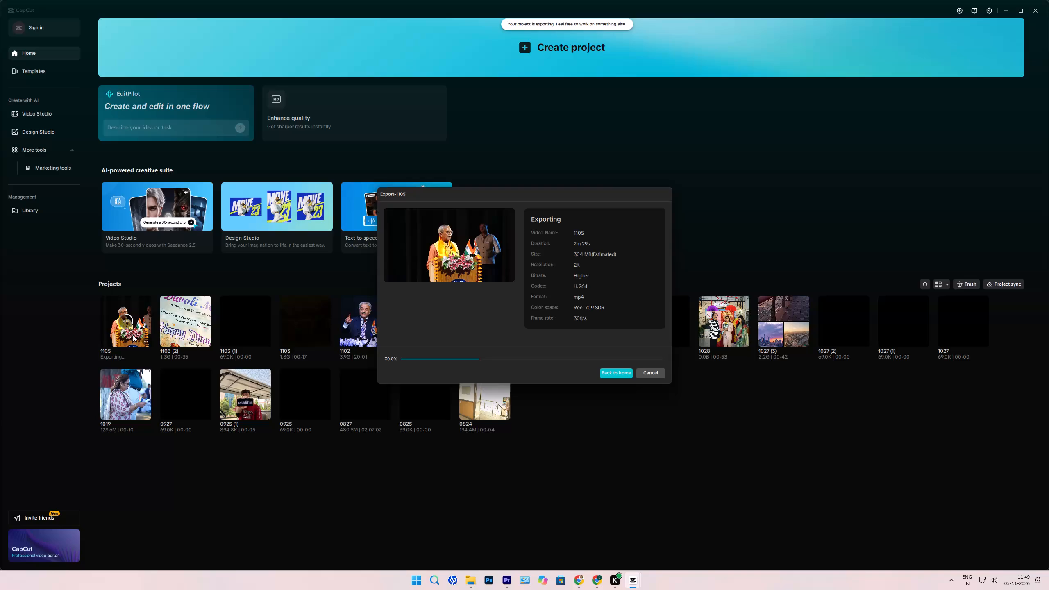
Stop the running export of the 1105 video and confirm the cancellation.
left_click(653, 375)
left_click(490, 318)
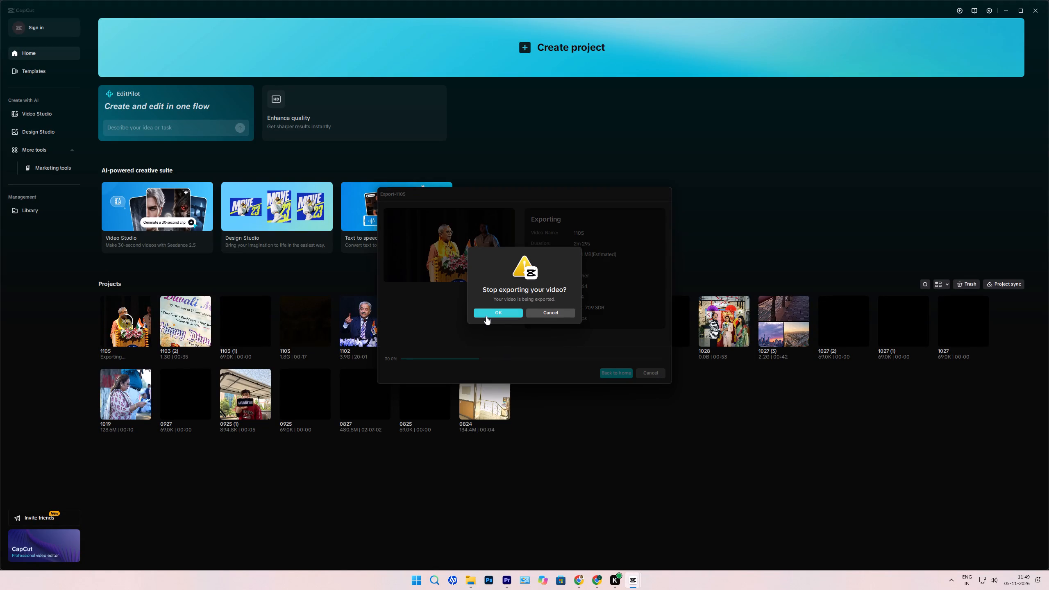
left_click(486, 316)
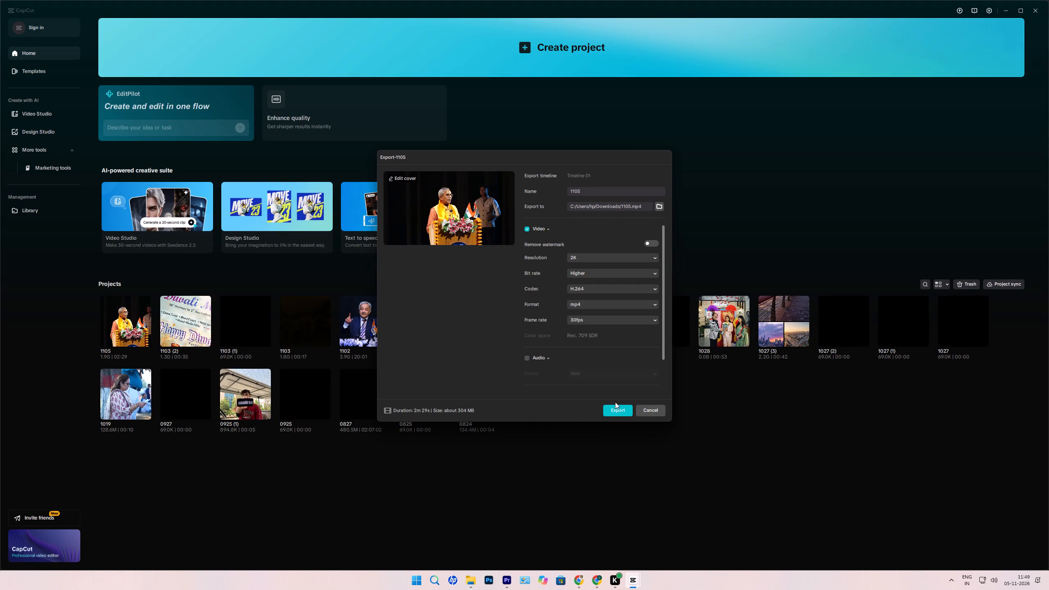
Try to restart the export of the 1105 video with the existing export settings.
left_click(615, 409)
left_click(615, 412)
Open project 1105 in the editor.
left_click(121, 330)
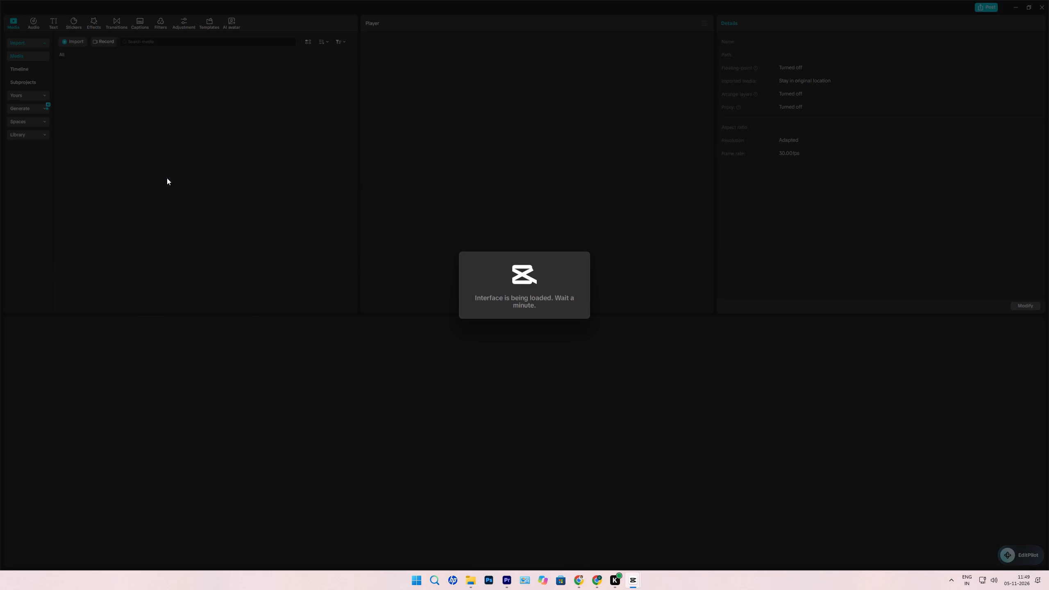
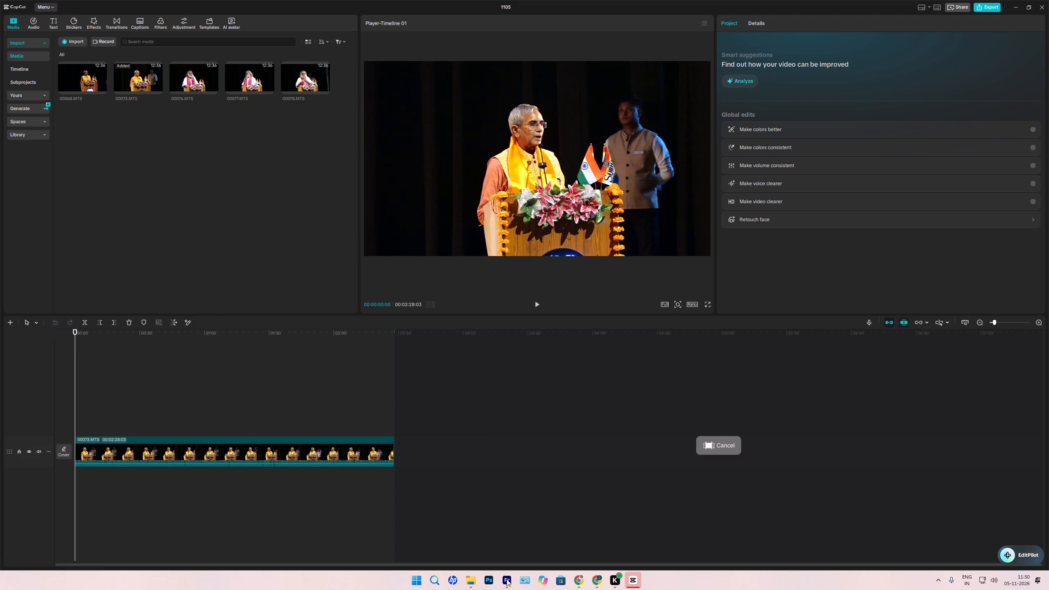
Switch to Adobe Premiere 2026 and import the 1105 video from the Downloads folder into the Reels SU_1 project.
double_click(253, 505)
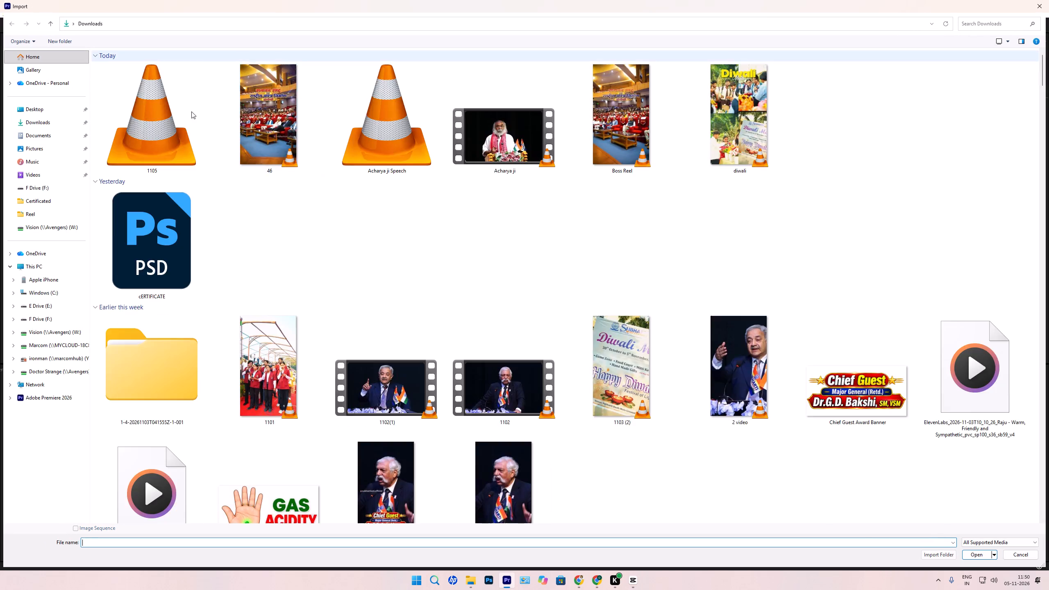
left_click(148, 138)
left_click(148, 138)
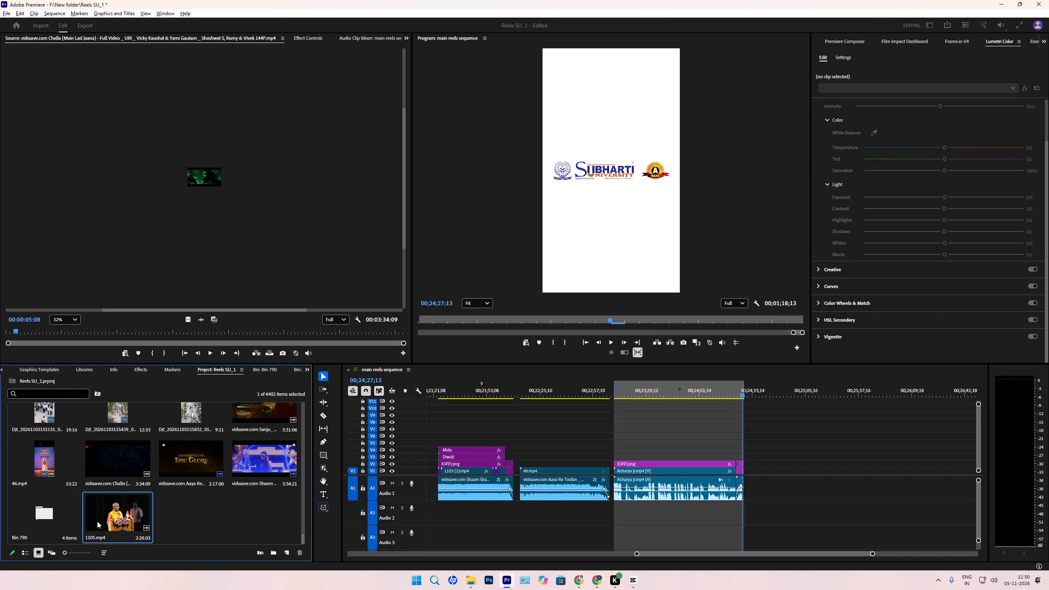
Place 1105.mp4 on tracks V1 and A1 of the main reels sequence, a short gap after the last clip.
left_click_drag(103, 519, 750, 477)
scroll(758, 481, "down", 16)
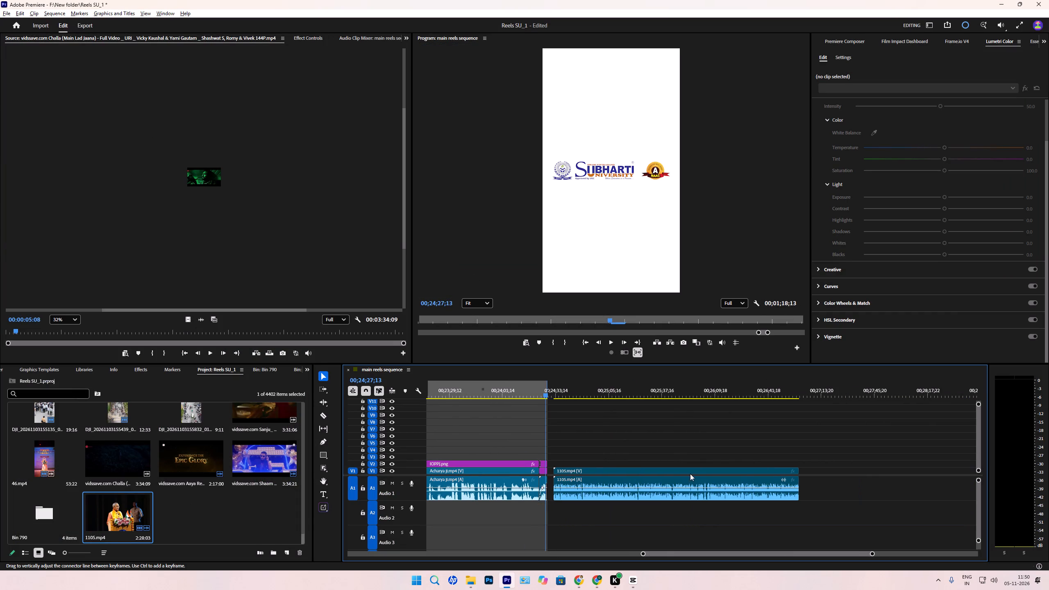
Apply Fill frame to the 1105.mp4 clip in the main reels sequence.
right_click(593, 464)
key("Down")
right_click(590, 467)
key("Down")
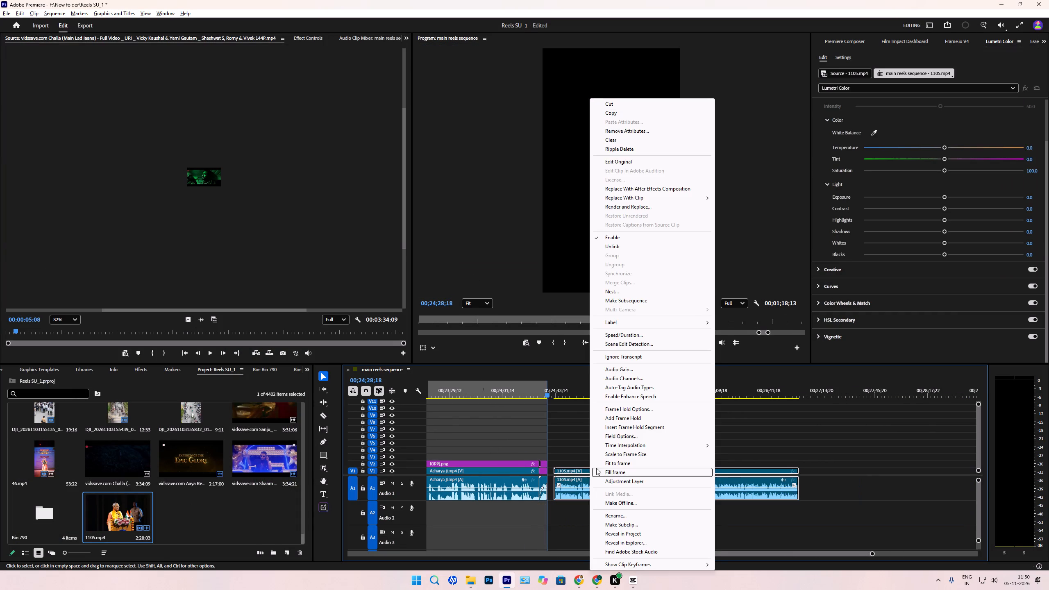
left_click(613, 469)
Play the opening of the 1105.mp4 clip closely and park the playhead at 00;24;33;13 near the speech's start.
key("Down")
key("space")
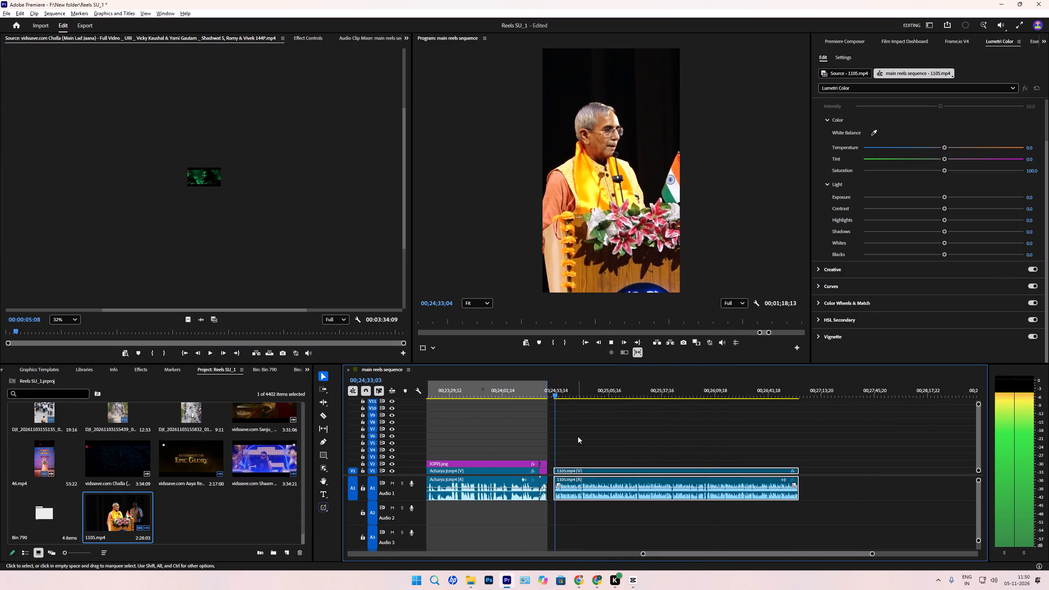
type("====")
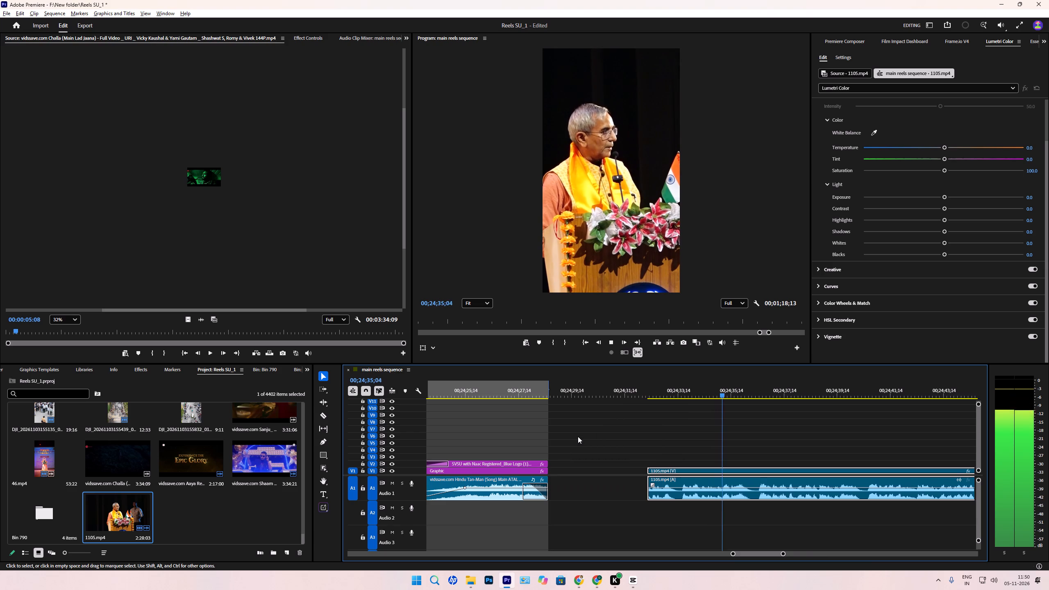
scroll(697, 395, "down", 2)
scroll(697, 395, "up", 1)
scroll(697, 395, "down", 7)
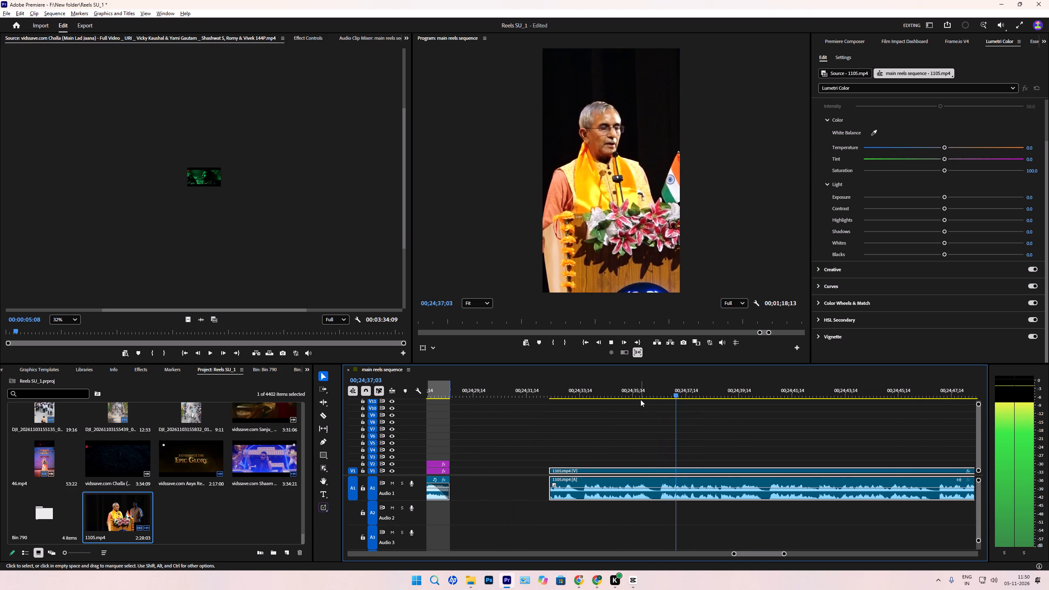
left_click(597, 399)
key("Up")
key("space")
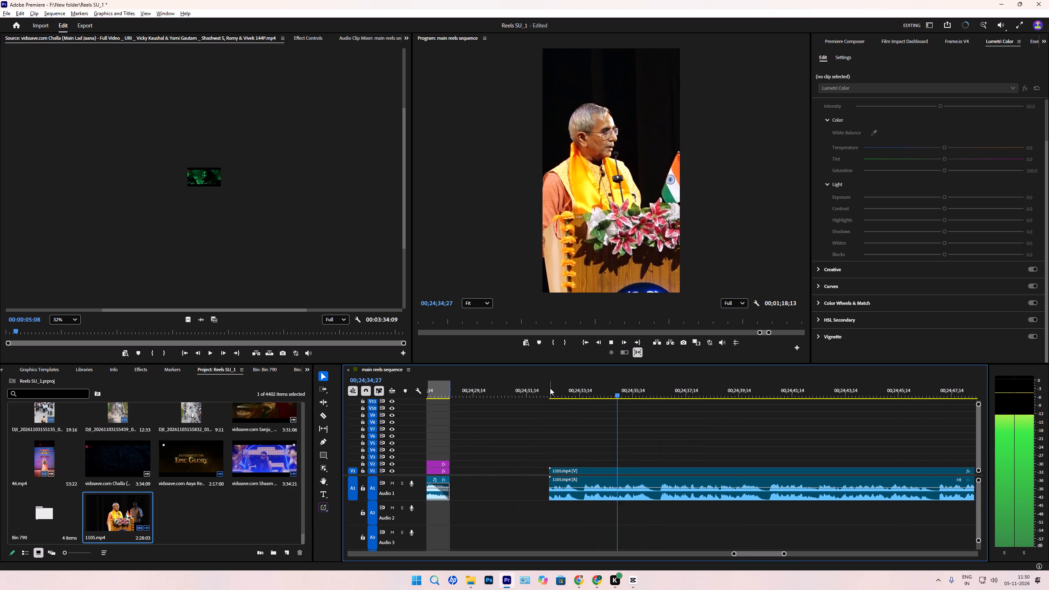
left_click_drag(598, 395, 579, 398)
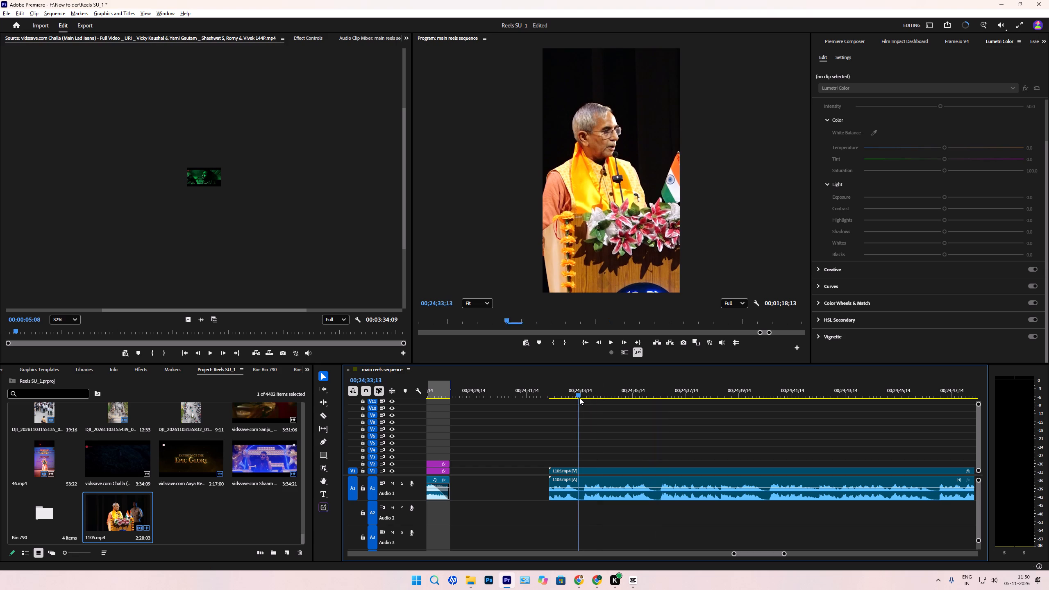
Ripple-trim the start of the 1105.mp4 clip up to 00;24;33;18 and play the new opening.
left_click_drag(579, 398, 584, 403)
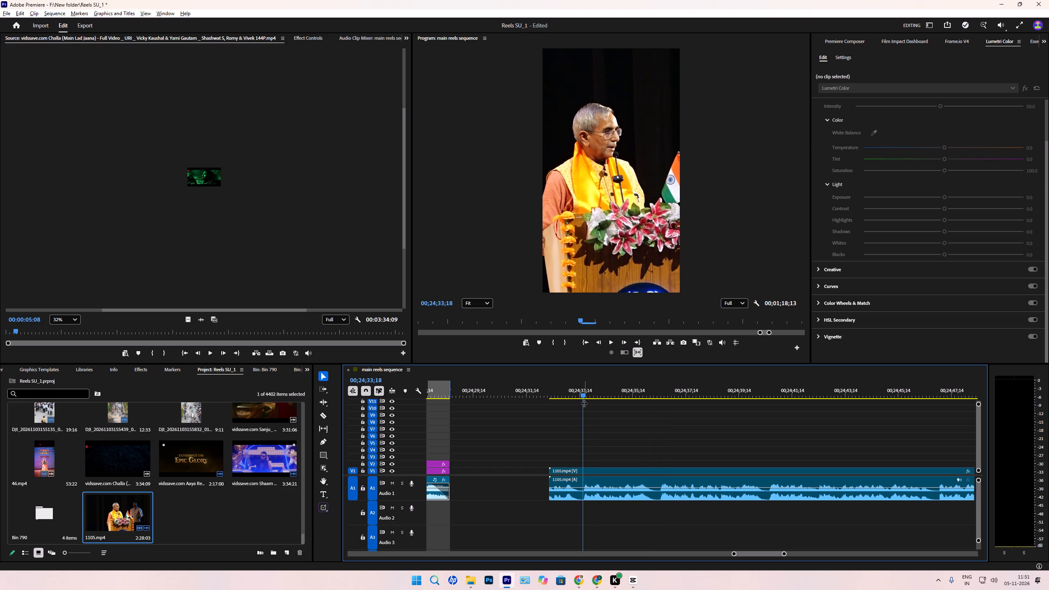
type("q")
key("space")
left_click_drag(757, 334, 197, 340)
left_click_drag(760, 333, 247, 334)
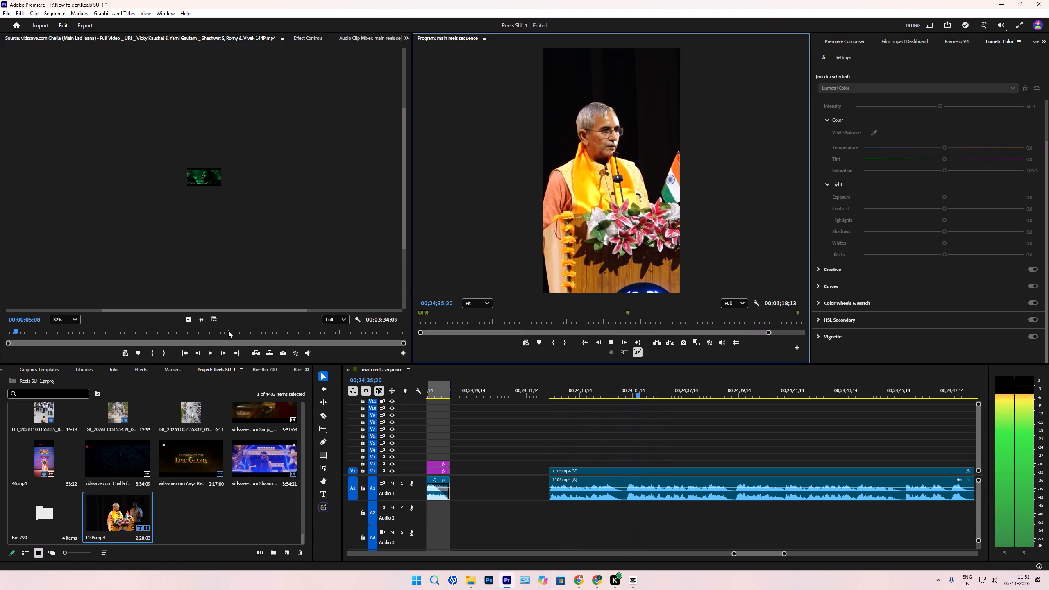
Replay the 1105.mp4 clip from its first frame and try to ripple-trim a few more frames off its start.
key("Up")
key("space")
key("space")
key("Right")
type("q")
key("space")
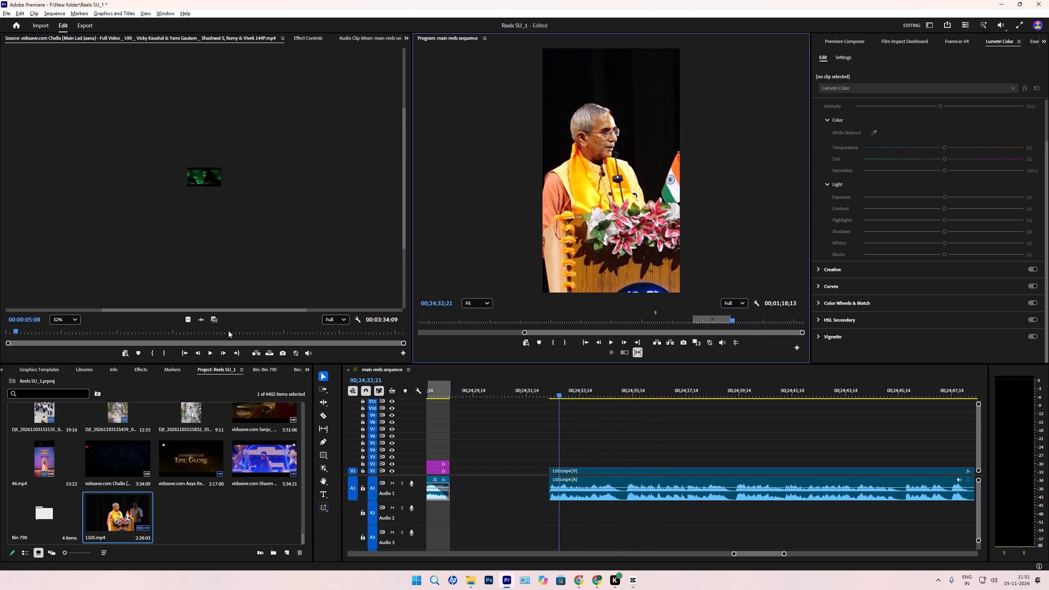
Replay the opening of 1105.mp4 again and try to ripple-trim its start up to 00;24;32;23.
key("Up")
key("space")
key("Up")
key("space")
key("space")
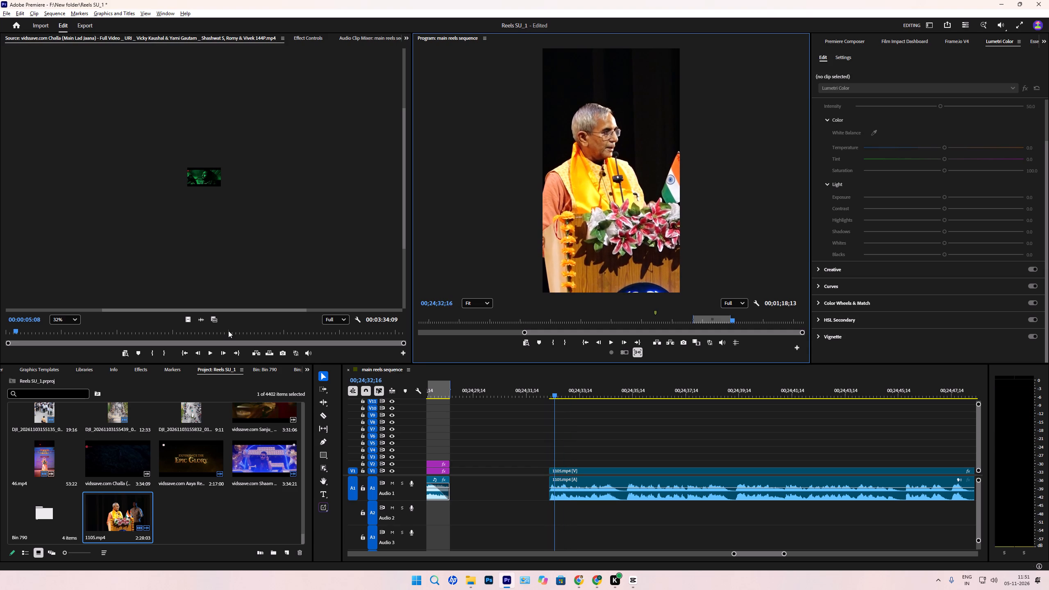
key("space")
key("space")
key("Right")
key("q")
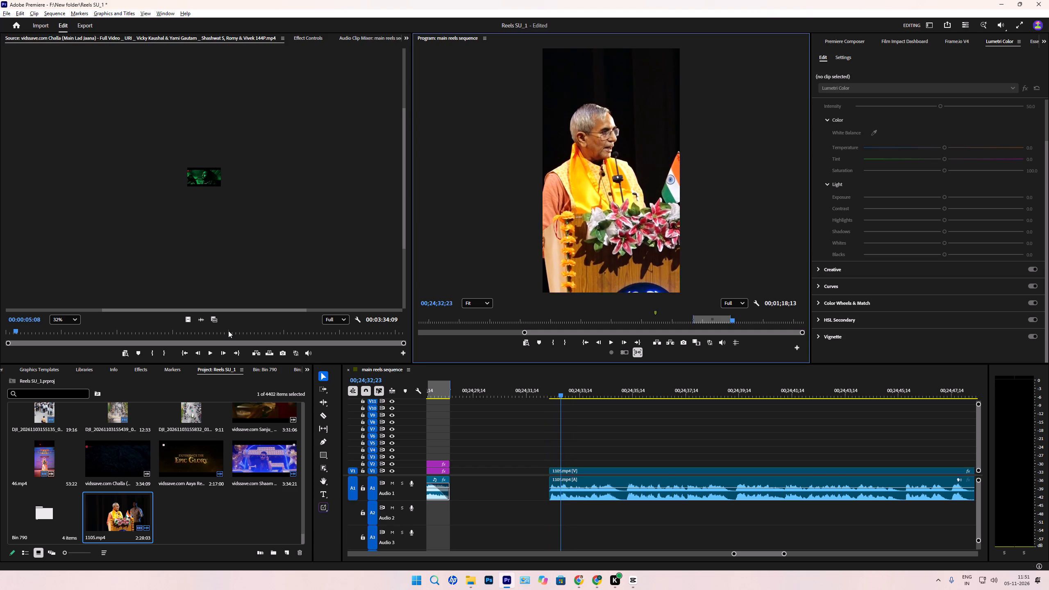
Play 1105.mp4 from its first frame in the sequence, ripple-trim a few more frames off its start, and replay the opening.
left_click(508, 397)
key("Down")
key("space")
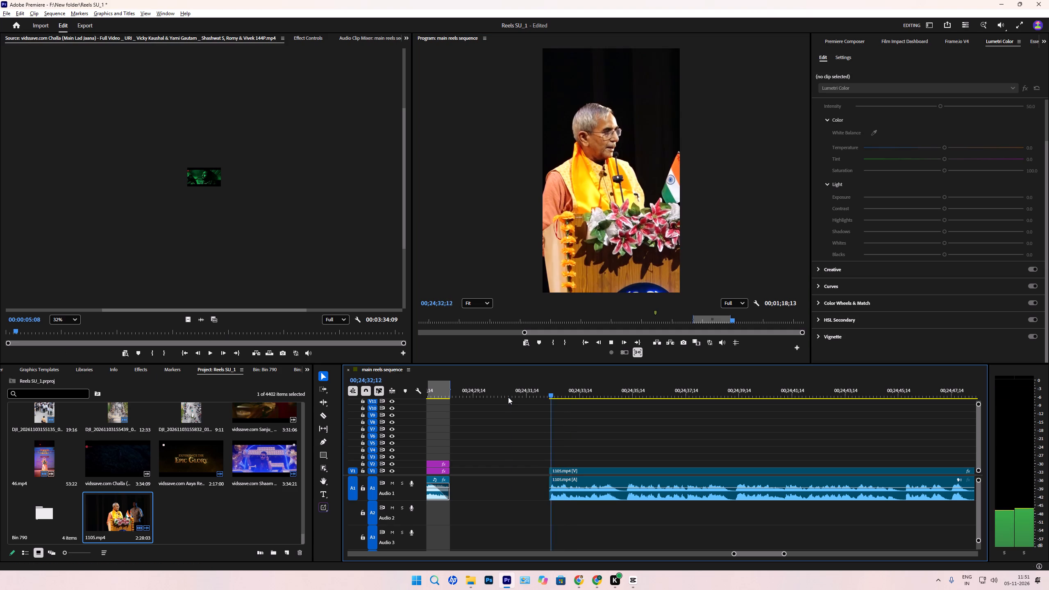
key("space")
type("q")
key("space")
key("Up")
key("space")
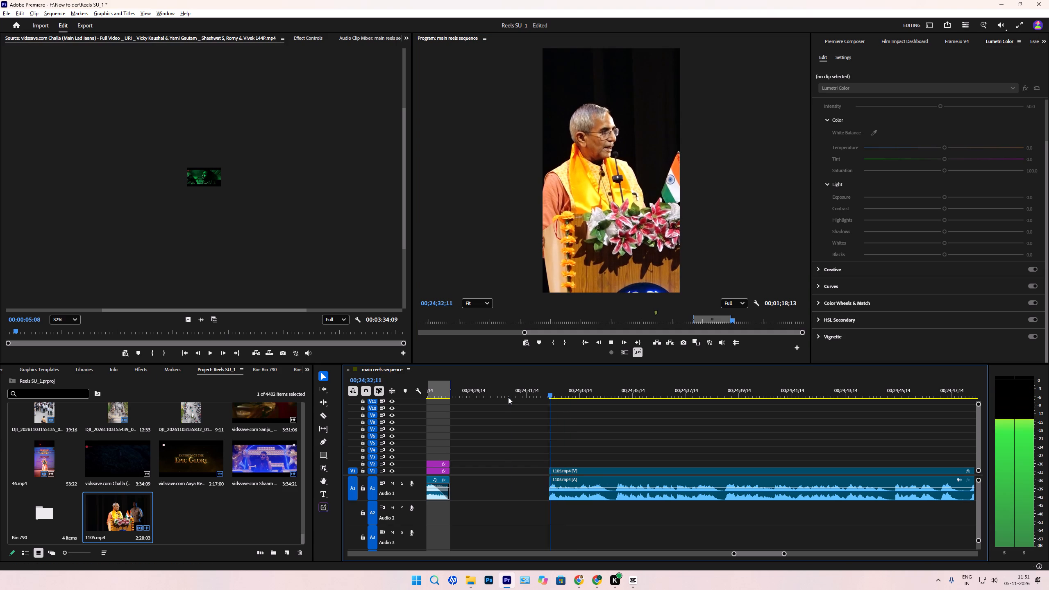
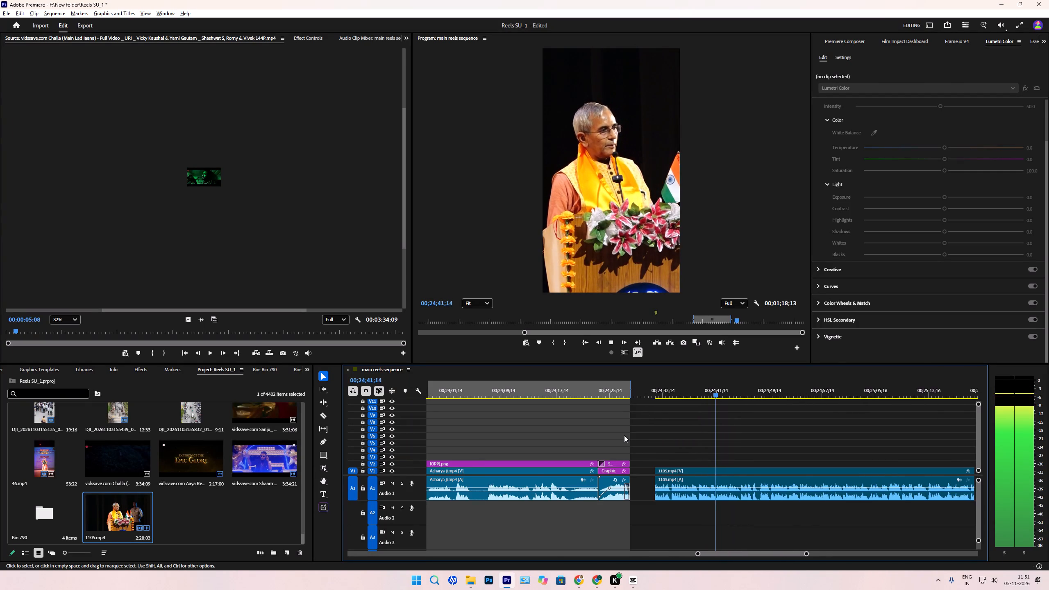
Review the 1105.mp4 speech footage through about 00;24;53 in the main reels sequence and select its clip.
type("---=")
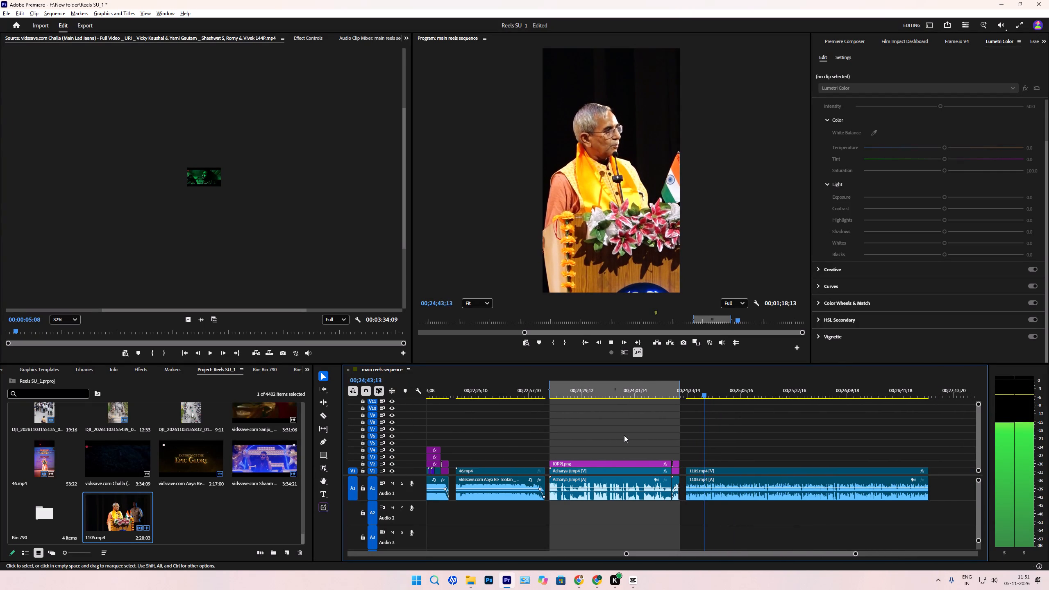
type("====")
scroll(755, 490, "down", 13)
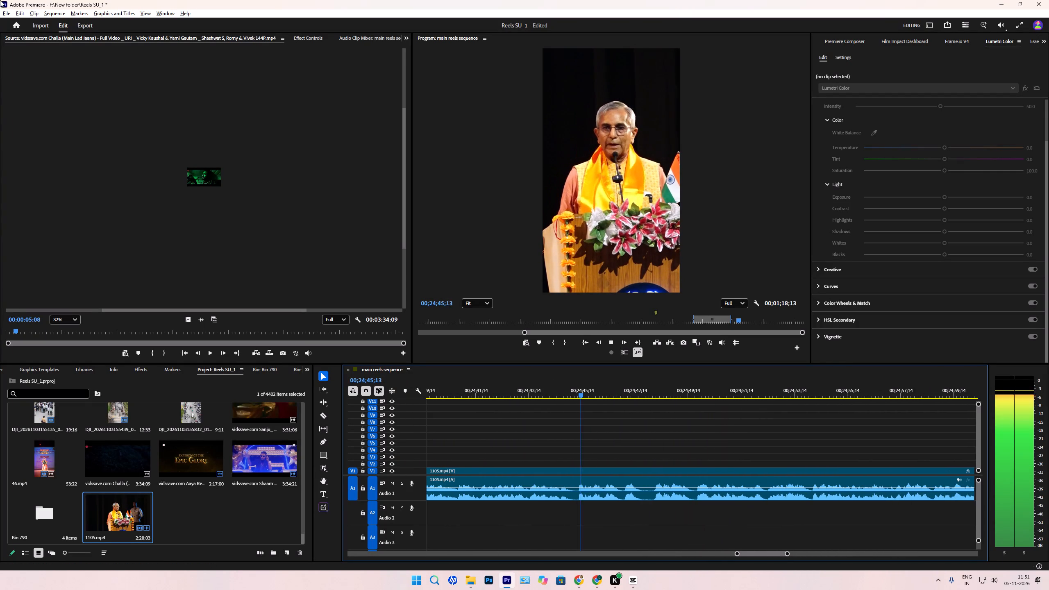
left_click_drag(737, 554, 516, 545)
scroll(762, 476, "down", 6)
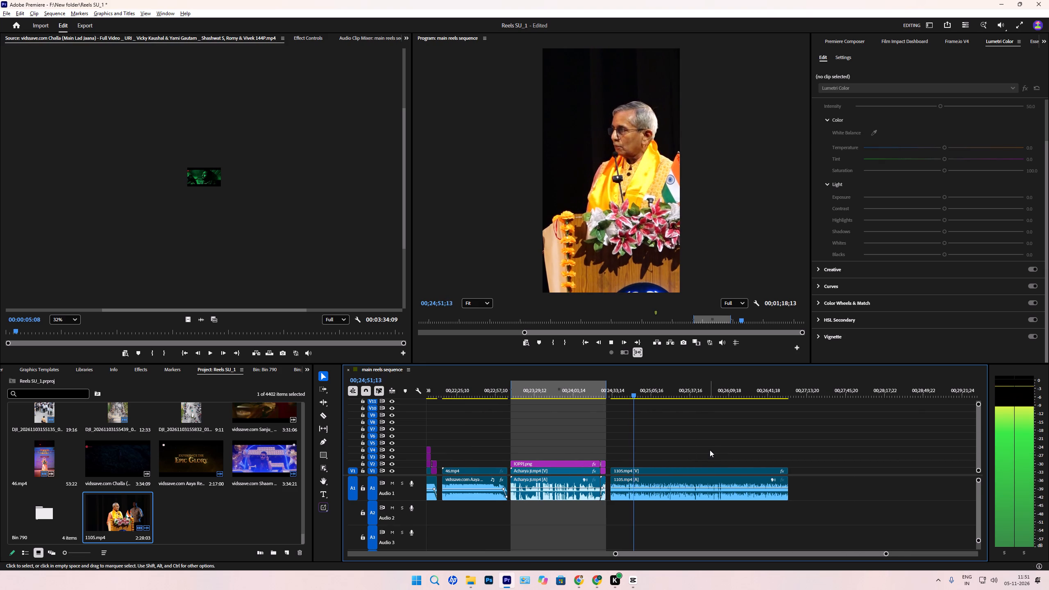
left_click_drag(710, 450, 706, 474)
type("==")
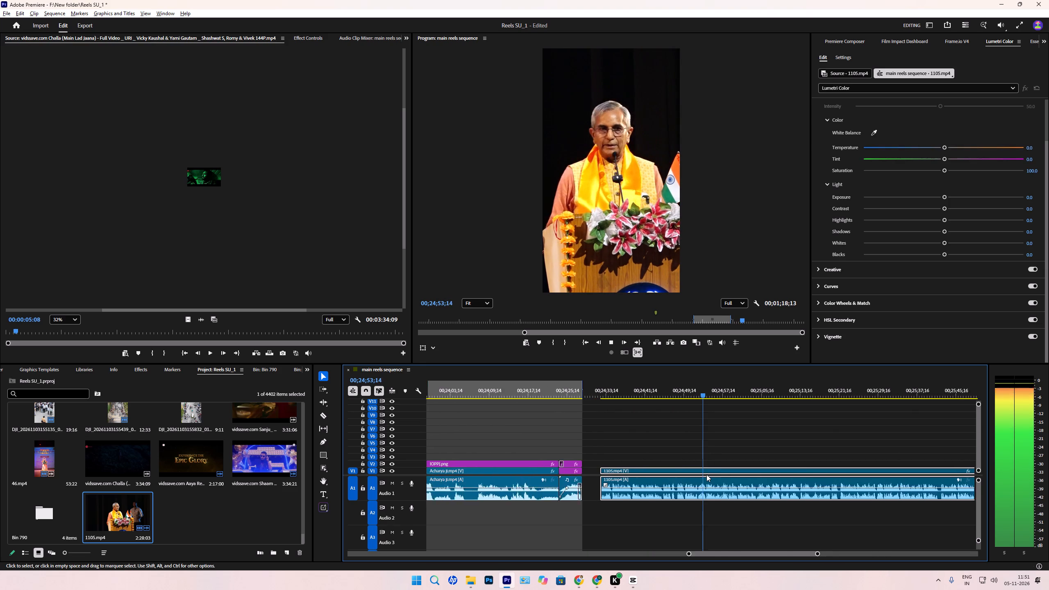
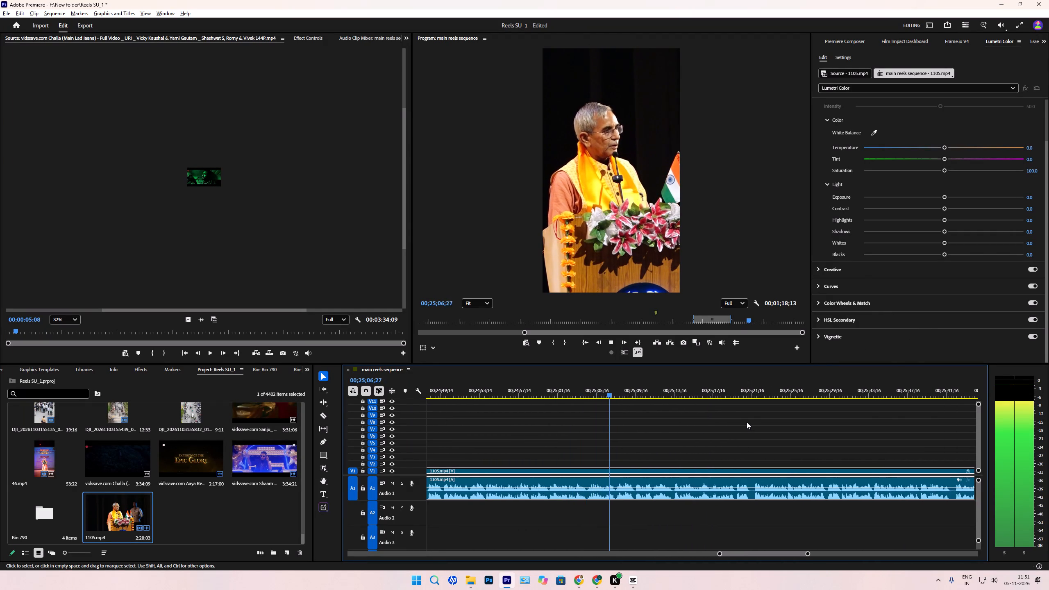
Follow the playing 1105.mp4 speech past 00;25;06 and examine the full extent of the clip in the main reels sequence.
scroll(747, 422, "down", 9)
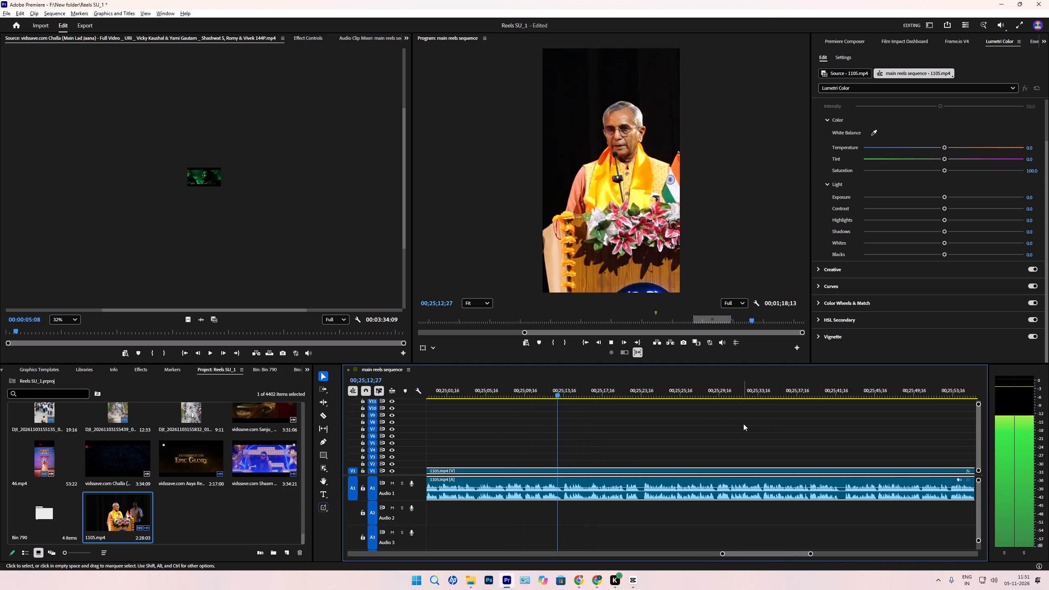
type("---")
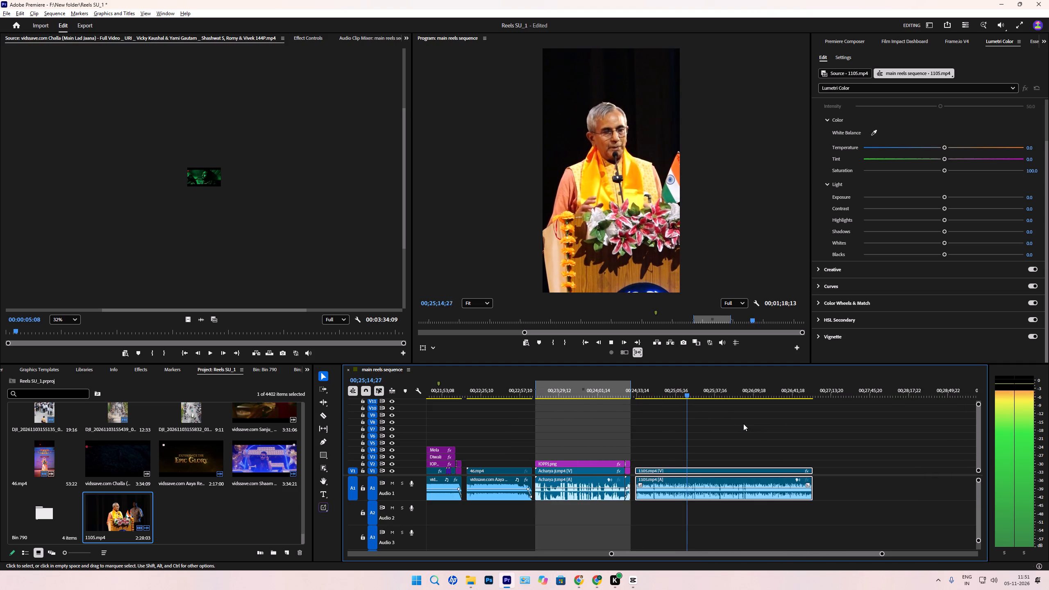
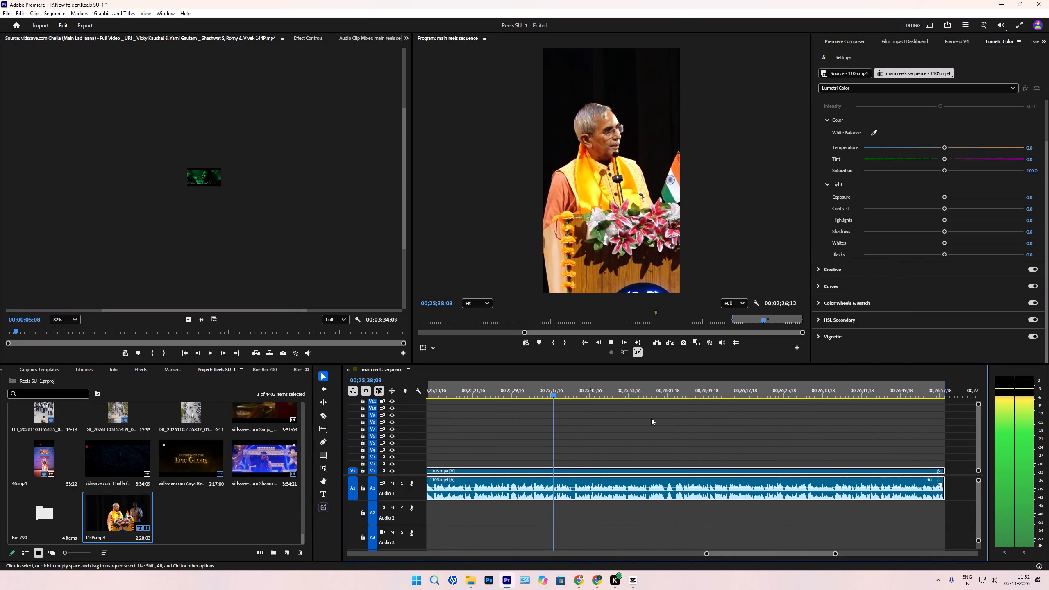
Play through the 1105.mp4 speech and ripple-trim the end of the clip to the playhead at 00;26;11;11.
scroll(651, 418, "down", 2)
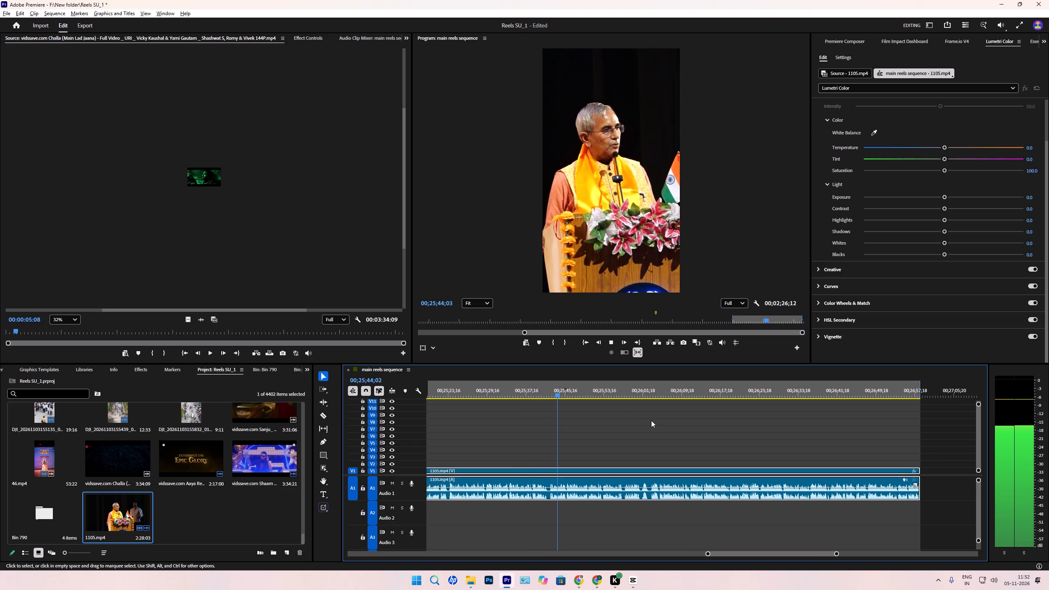
type("--")
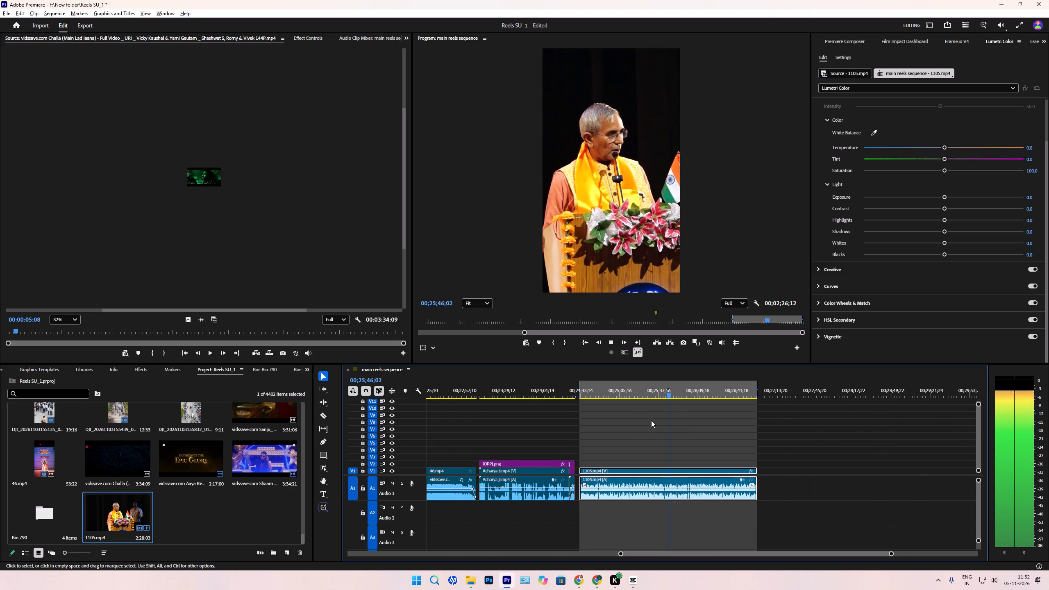
type("===")
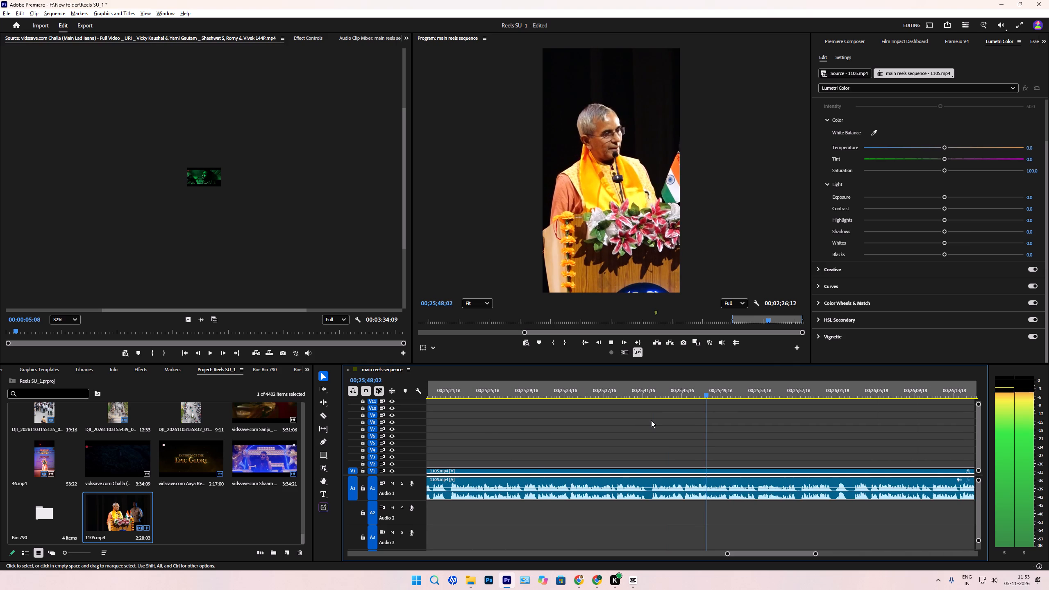
scroll(772, 402, "down", 14)
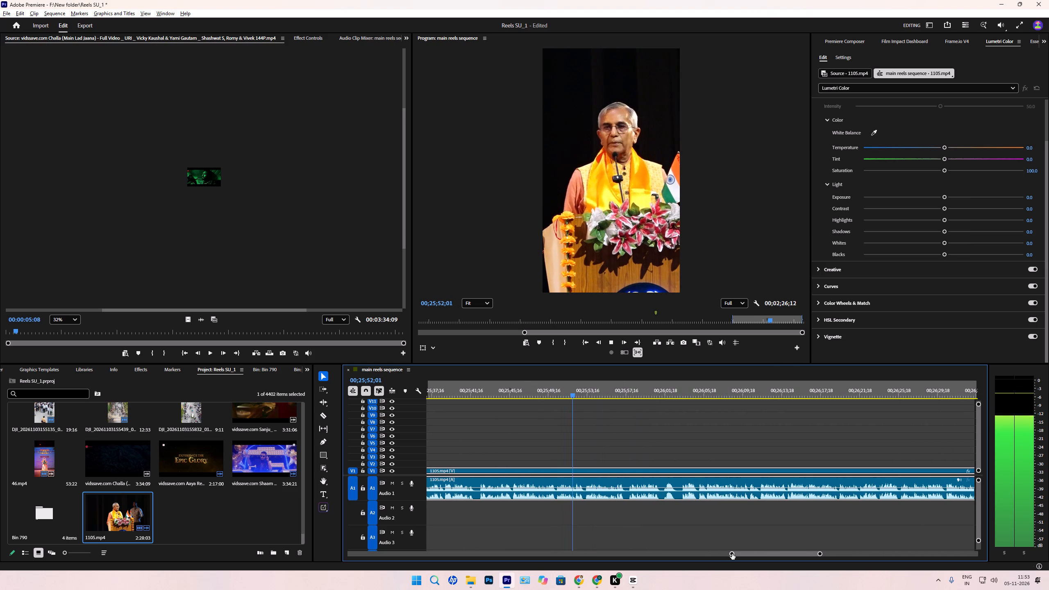
left_click_drag(732, 554, 696, 536)
scroll(697, 465, "down", 2)
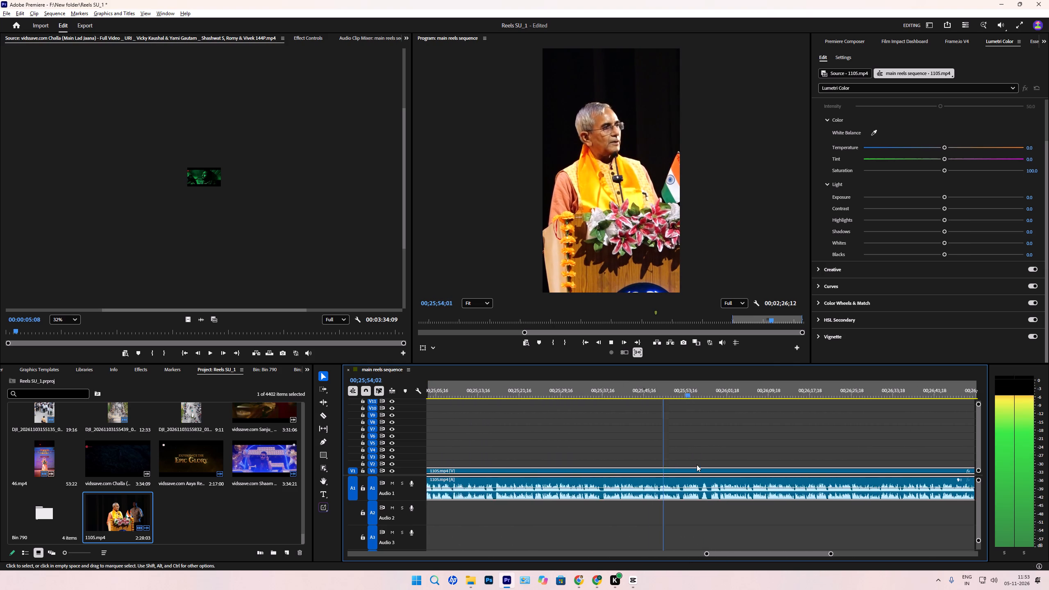
scroll(697, 465, "down", 11)
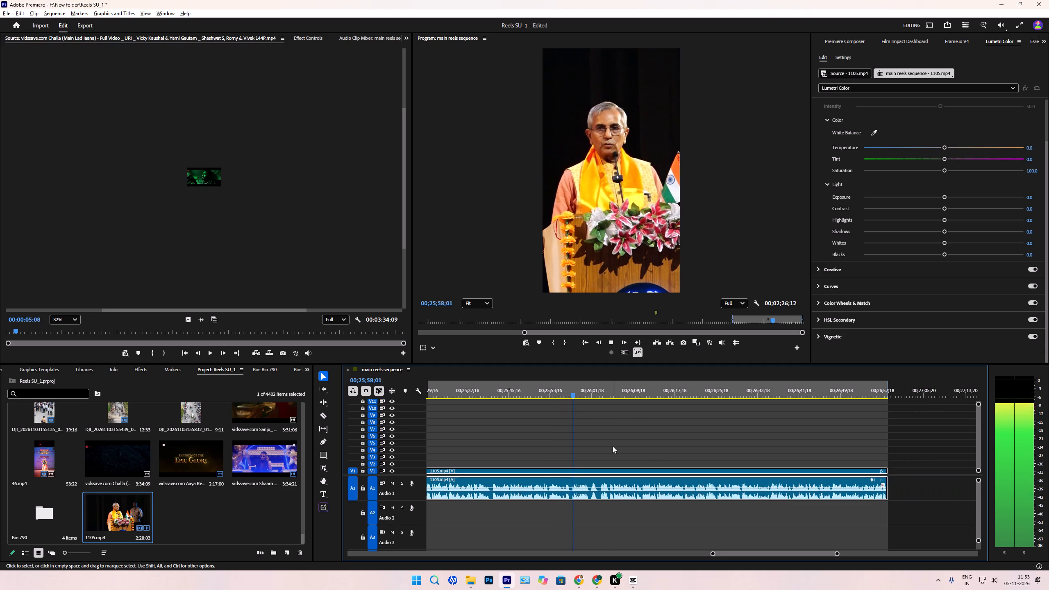
scroll(612, 447, "up", 4)
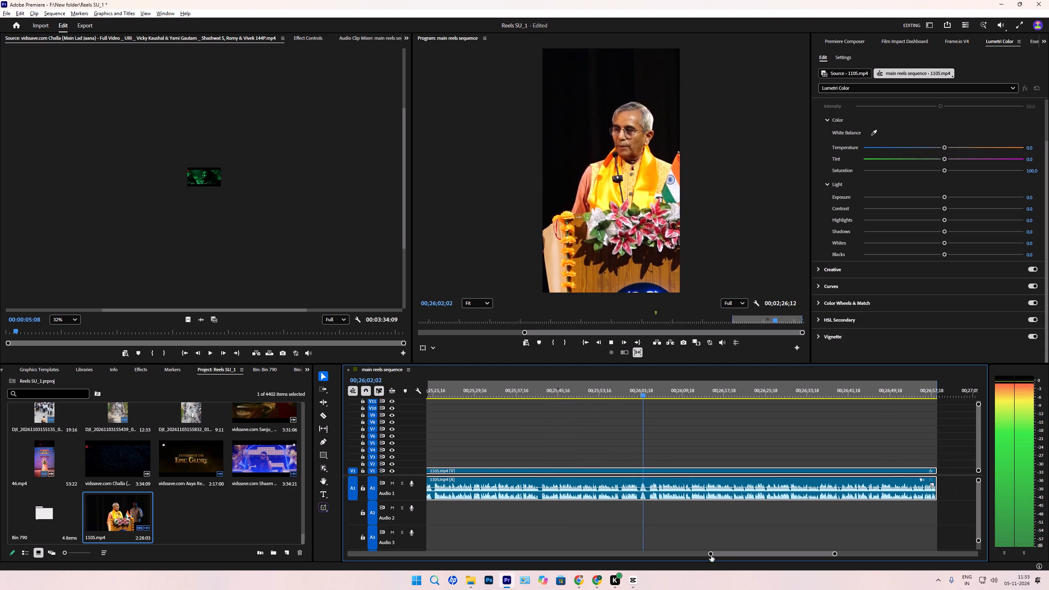
left_click_drag(710, 554, 693, 542)
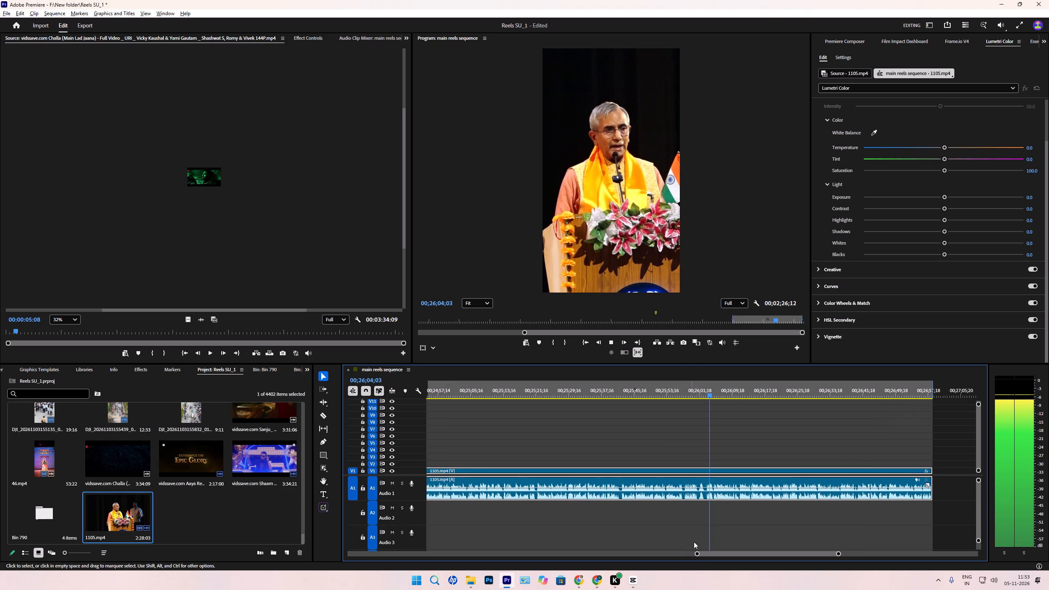
left_click_drag(697, 555, 683, 531)
scroll(728, 450, "down", 8)
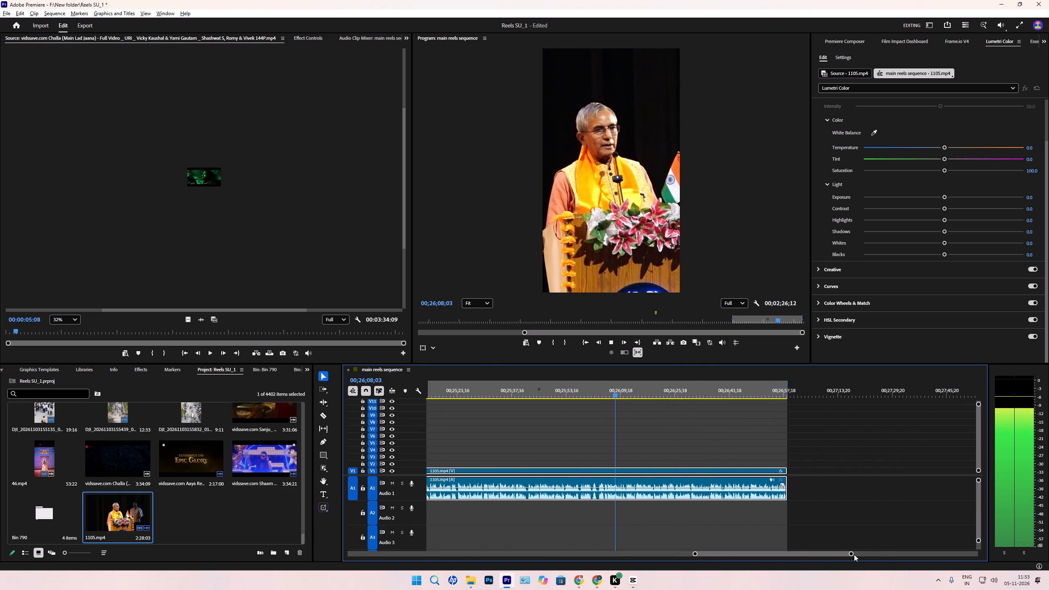
left_click_drag(854, 554, 850, 554)
left_click_drag(831, 554, 727, 541)
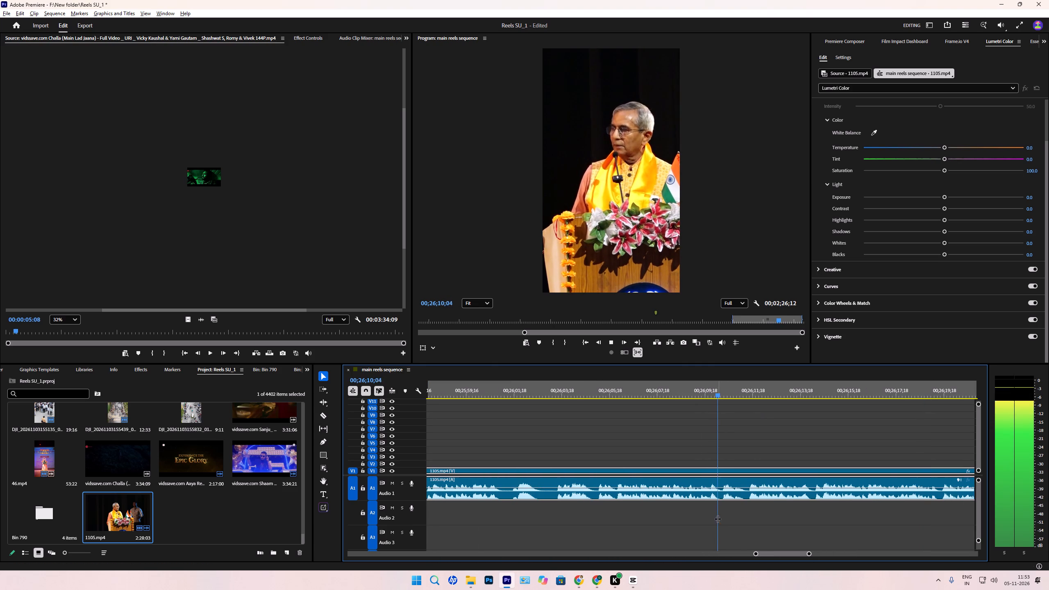
key("space")
type("w")
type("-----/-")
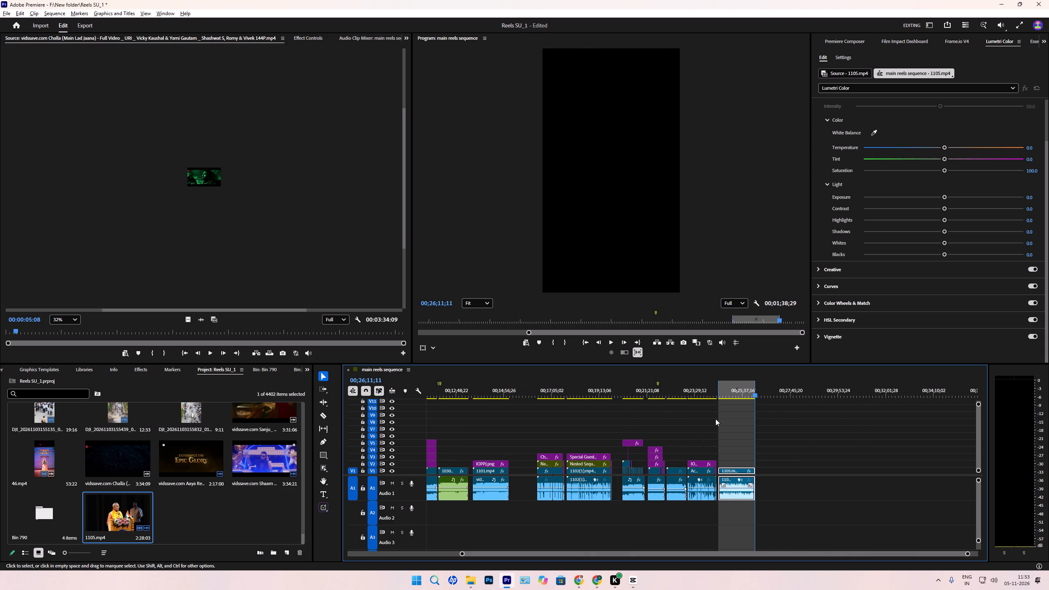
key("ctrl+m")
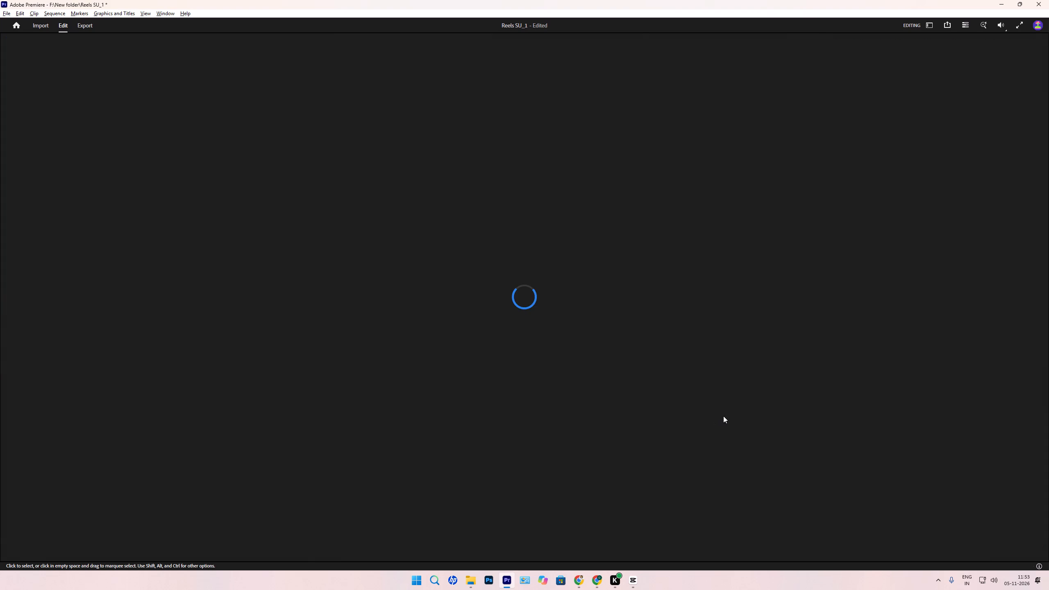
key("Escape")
Copy the IOPP PNG overlay from the previous reel onto V2 above 1105.mp4 and extend it to the clip's end.
type("==")
left_click(464, 459)
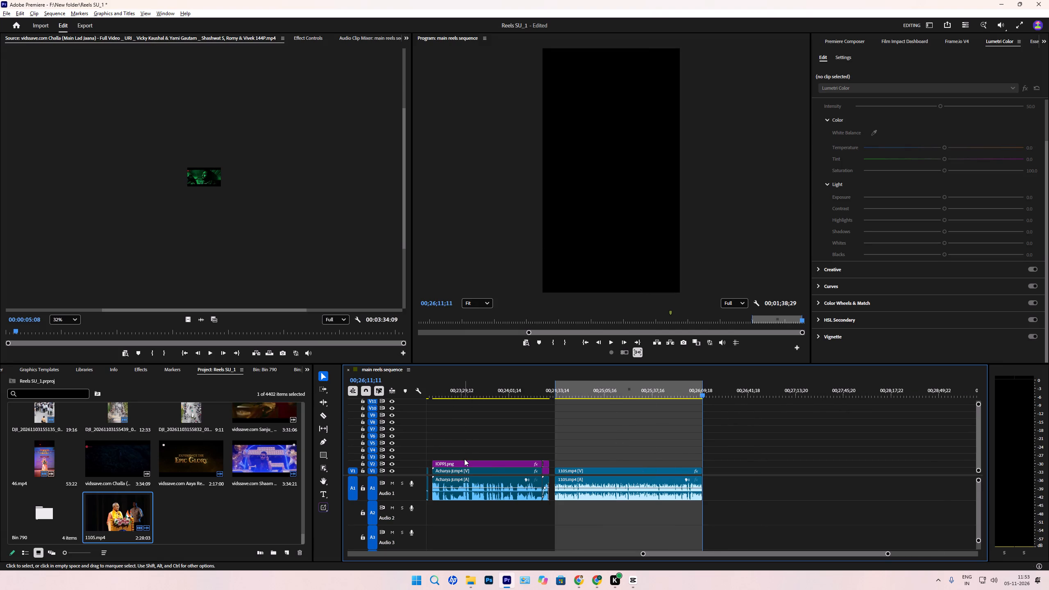
left_click_drag(464, 461, 588, 460)
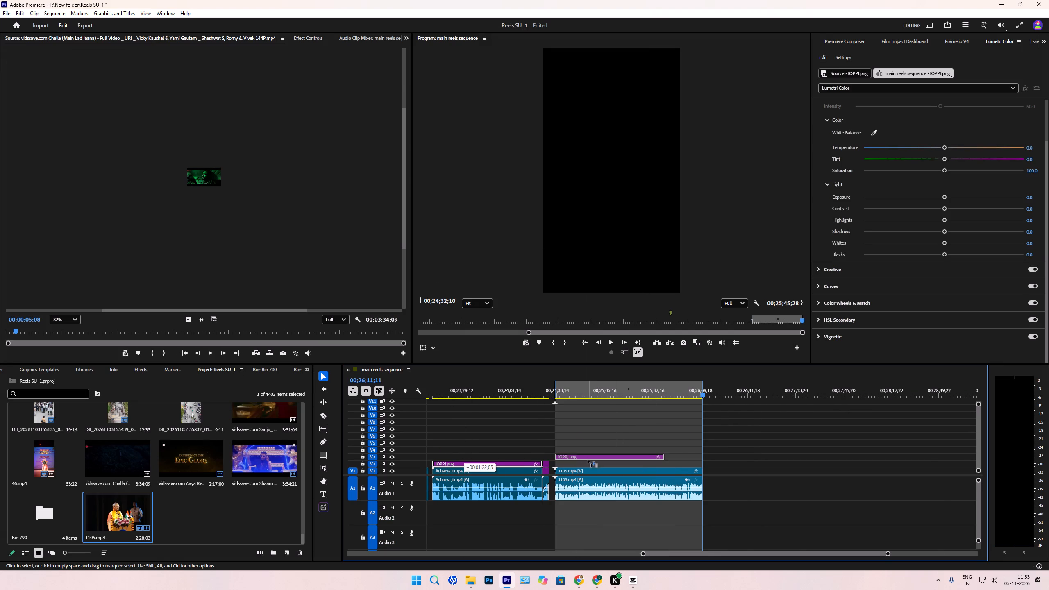
left_click_drag(588, 460, 588, 463)
left_click_drag(663, 462, 704, 462)
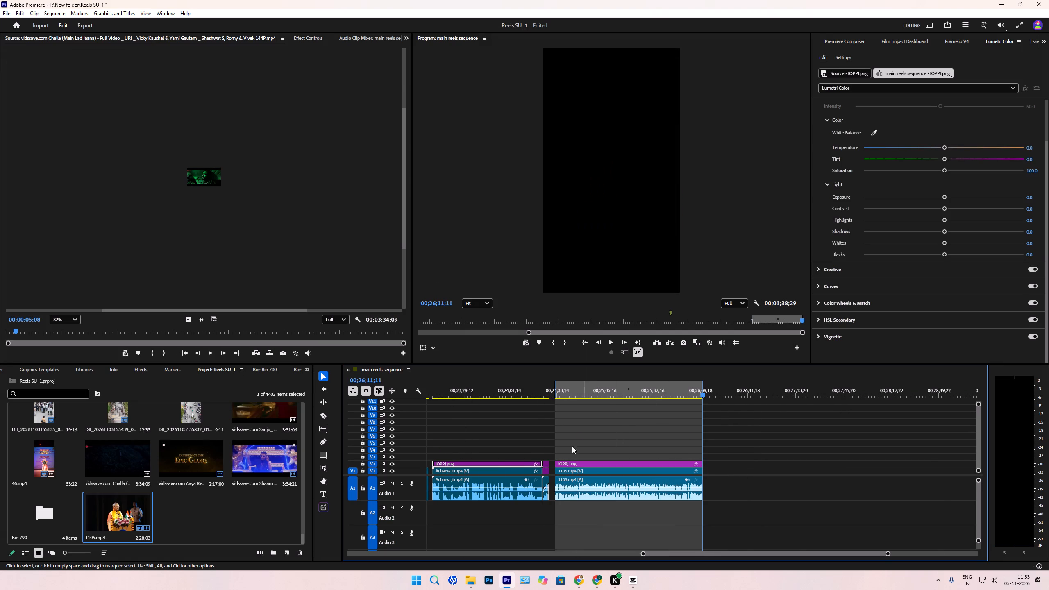
Copy the Subharti University logo outro, with its overlay and audio, from the previous reel's end to directly after 1105.mp4 and play it back.
left_click_drag(546, 444, 547, 478)
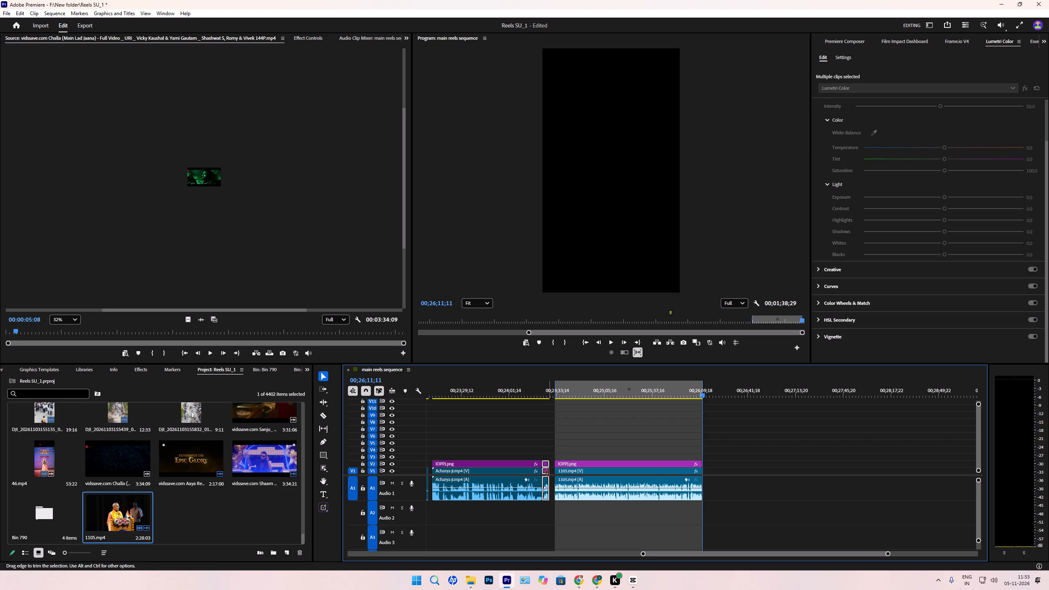
left_click_drag(547, 471, 708, 472)
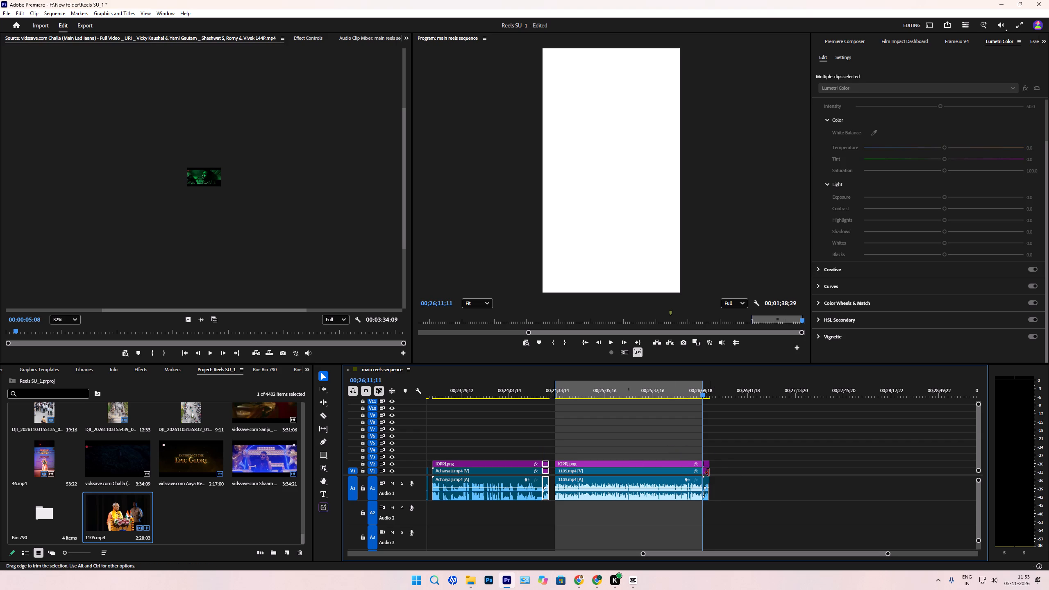
key("space")
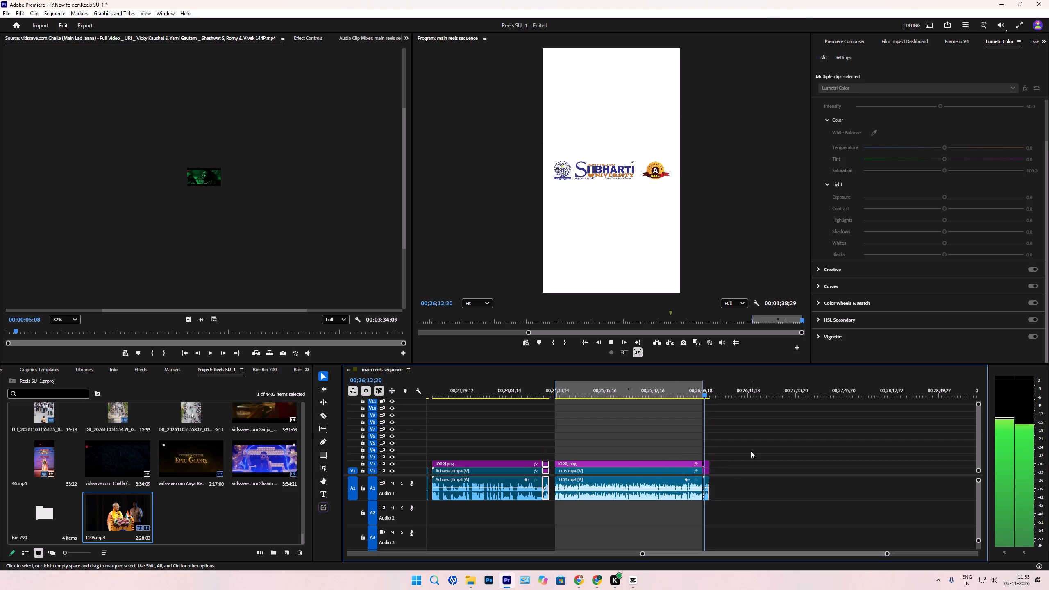
left_click(677, 393)
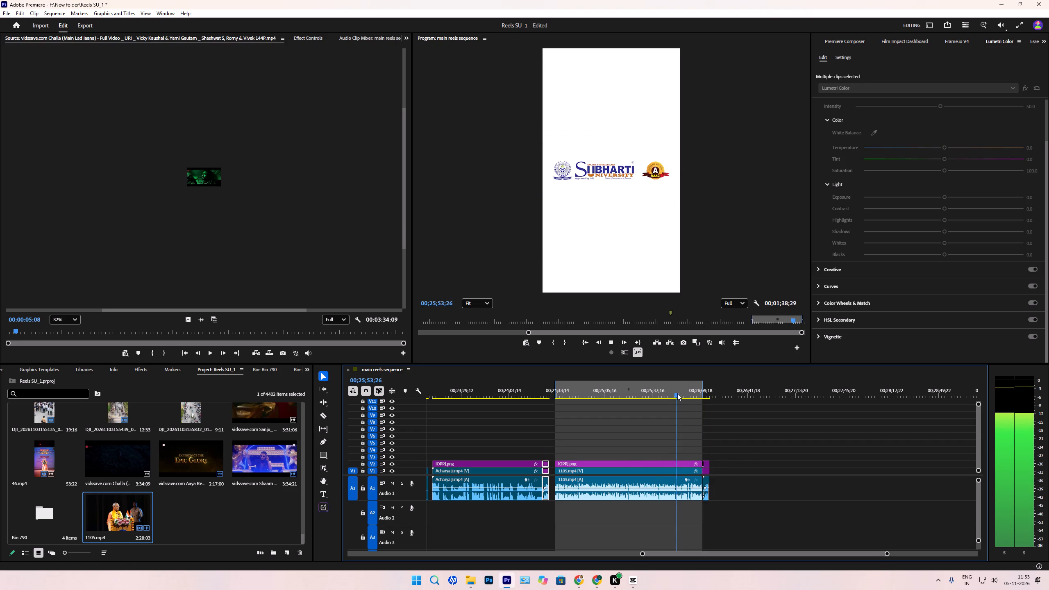
left_click(768, 469)
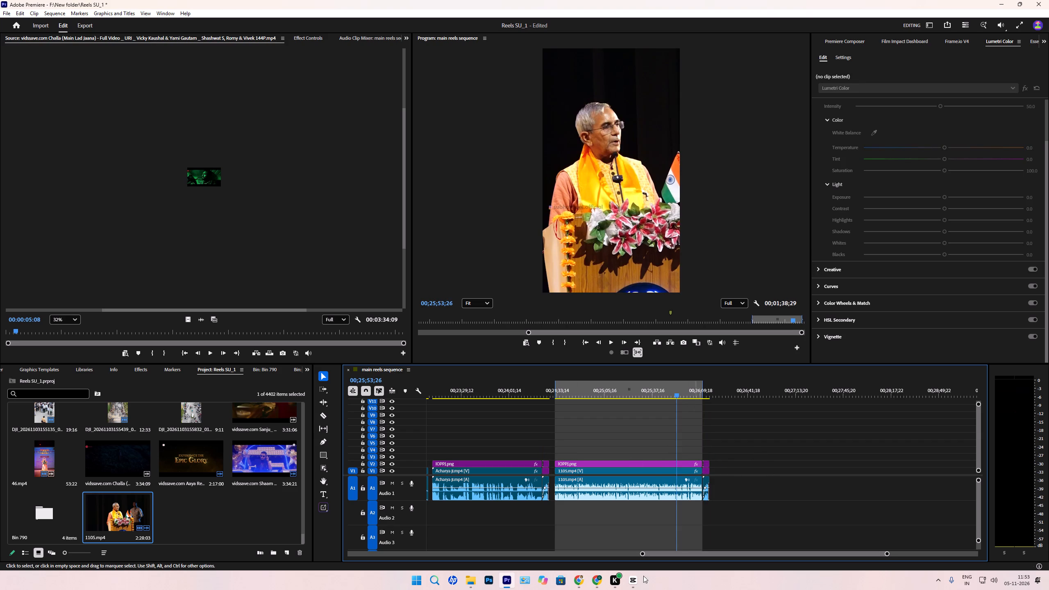
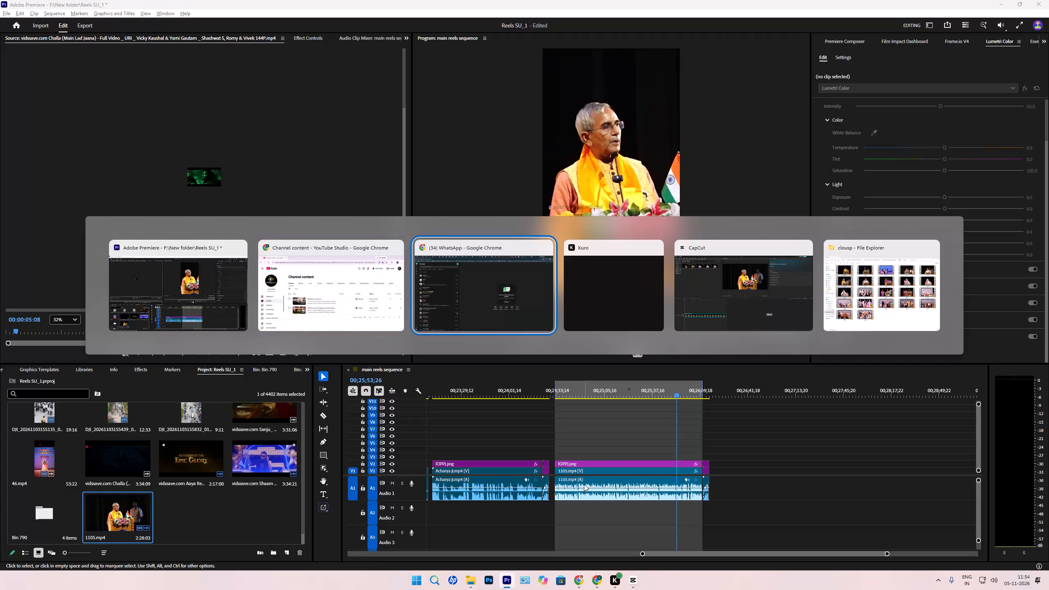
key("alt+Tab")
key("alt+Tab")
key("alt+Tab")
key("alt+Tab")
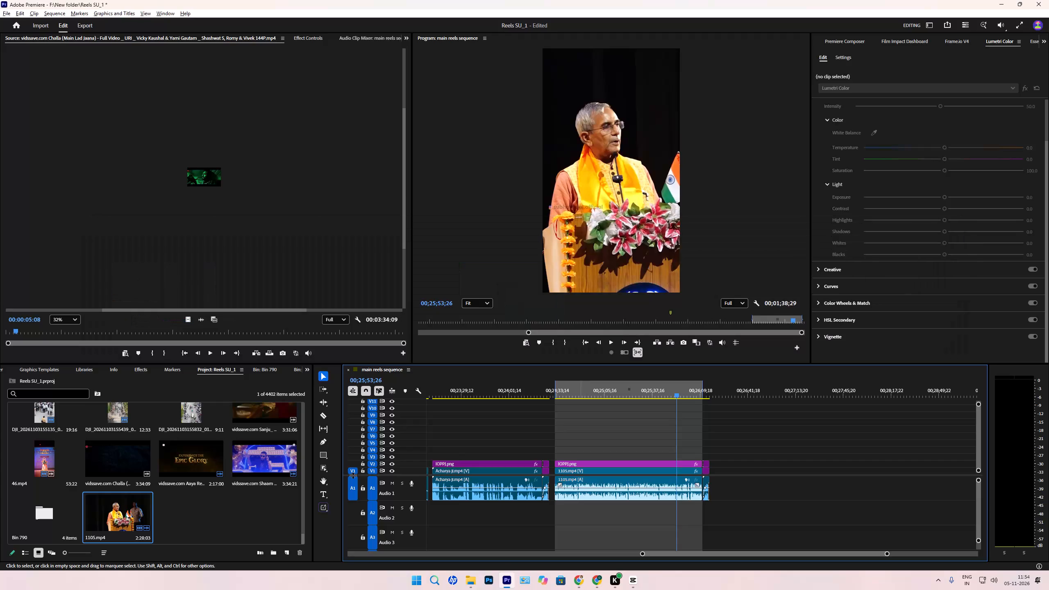
Import a podcast reel video from the F: drive folder ashwin > Bharti Podcast _02 (1) > Reel into the project.
double_click(214, 540)
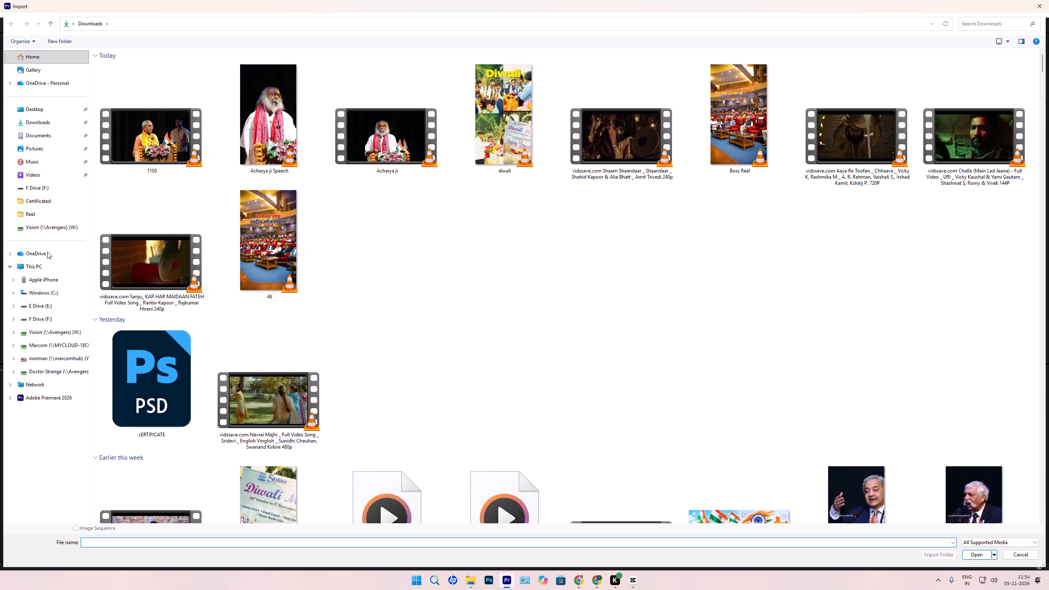
left_click(51, 321)
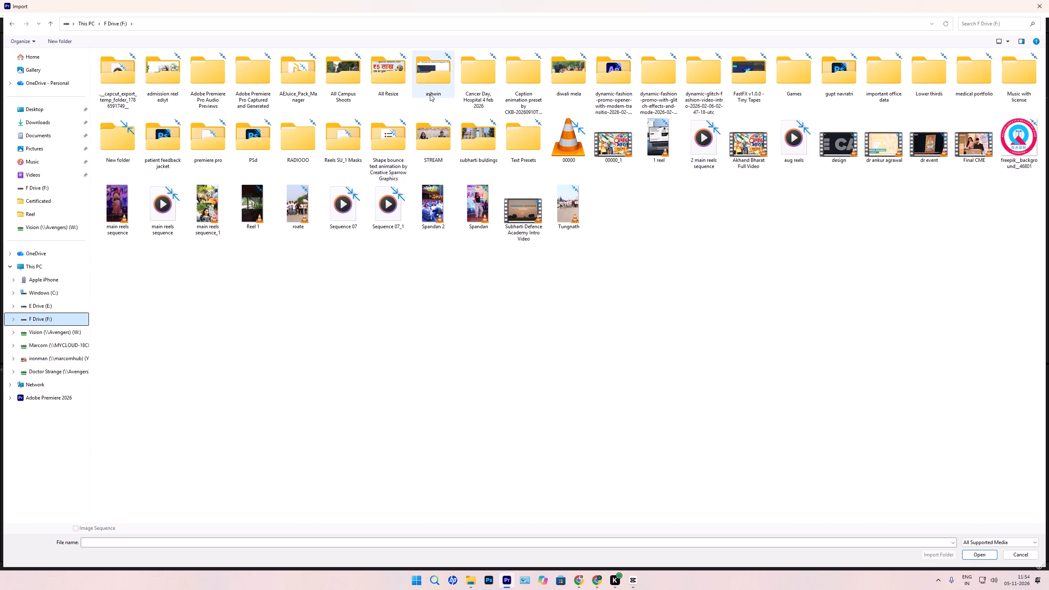
double_click(430, 94)
left_click(487, 122)
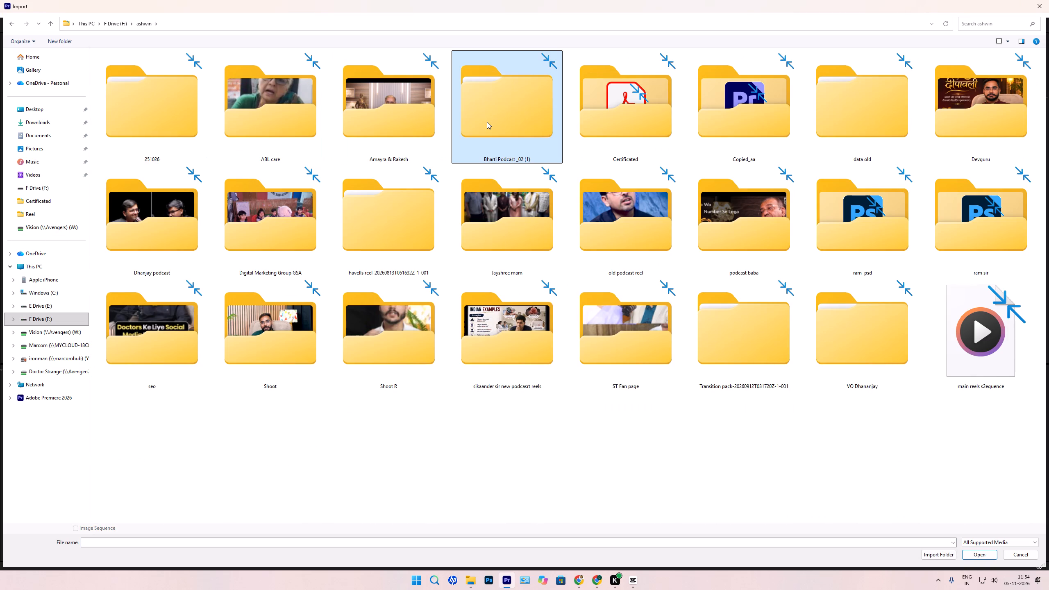
double_click(487, 122)
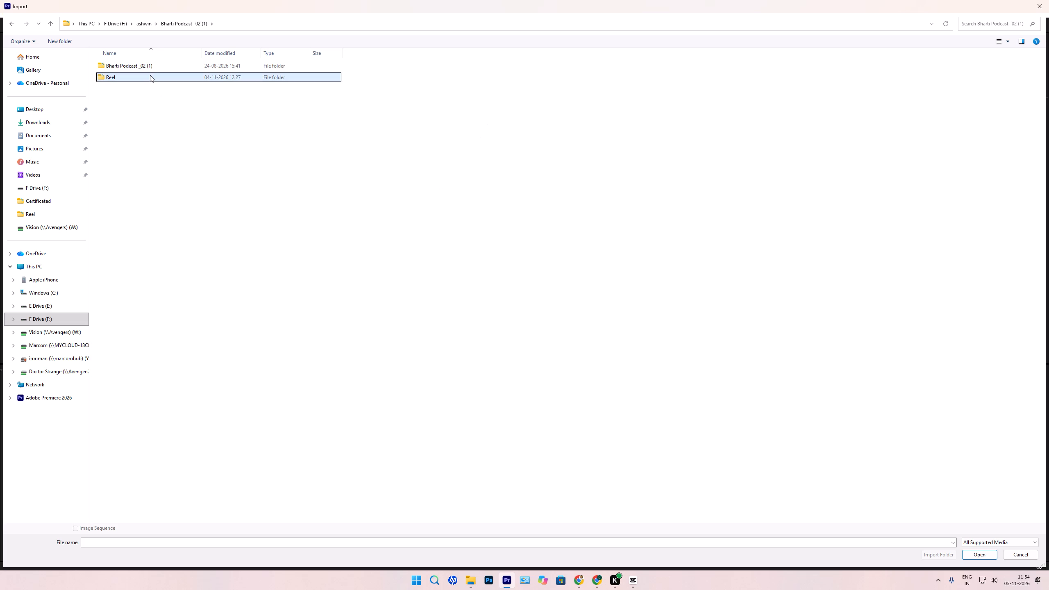
double_click(150, 75)
scroll(216, 150, "down", 4)
key("alt+x")
key("alt+Tab")
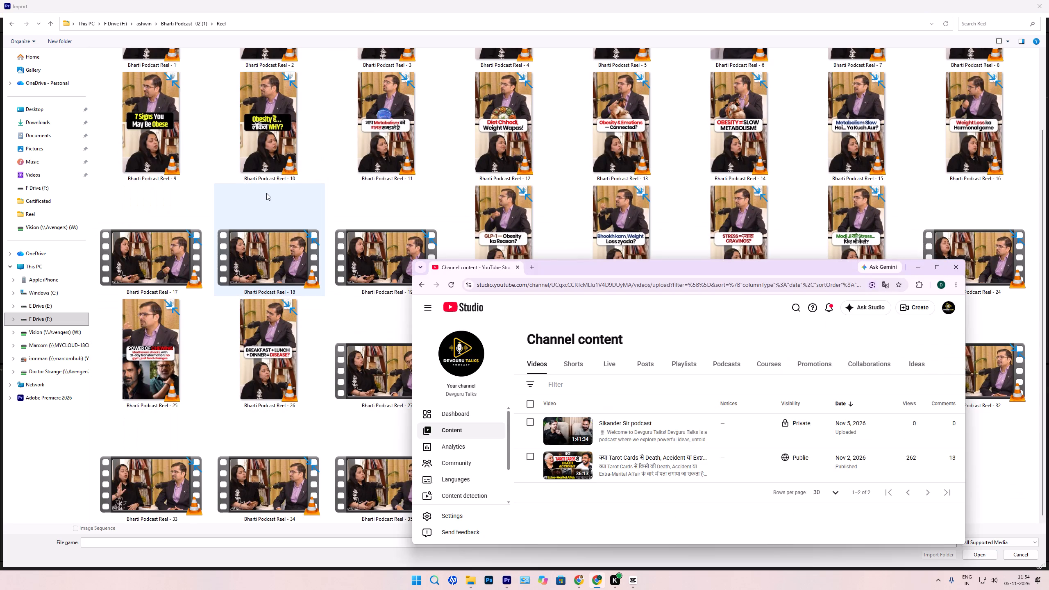
key("alt+Tab")
left_click(537, 372)
double_click(597, 360)
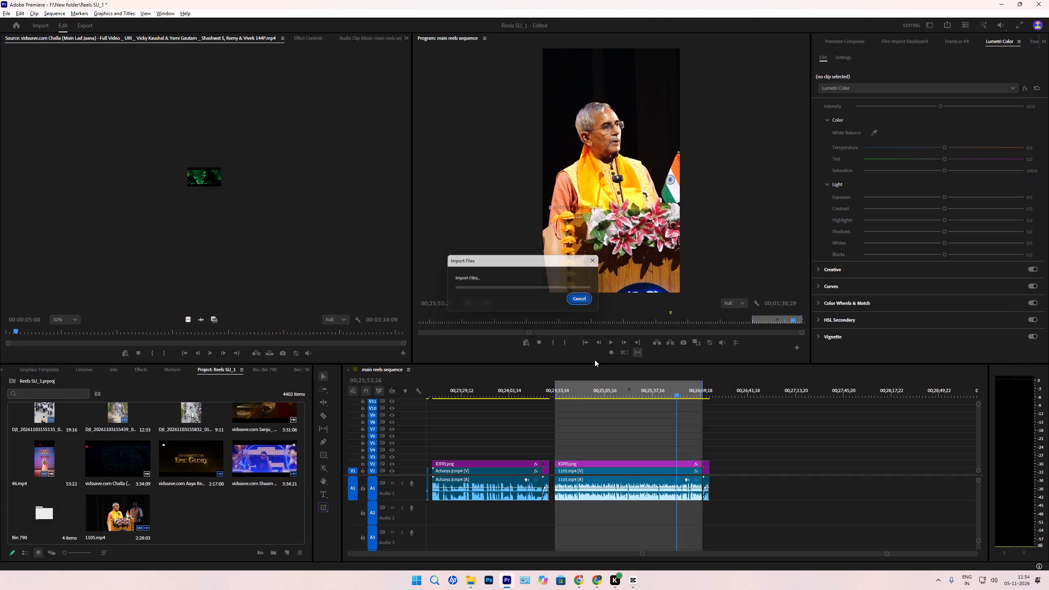
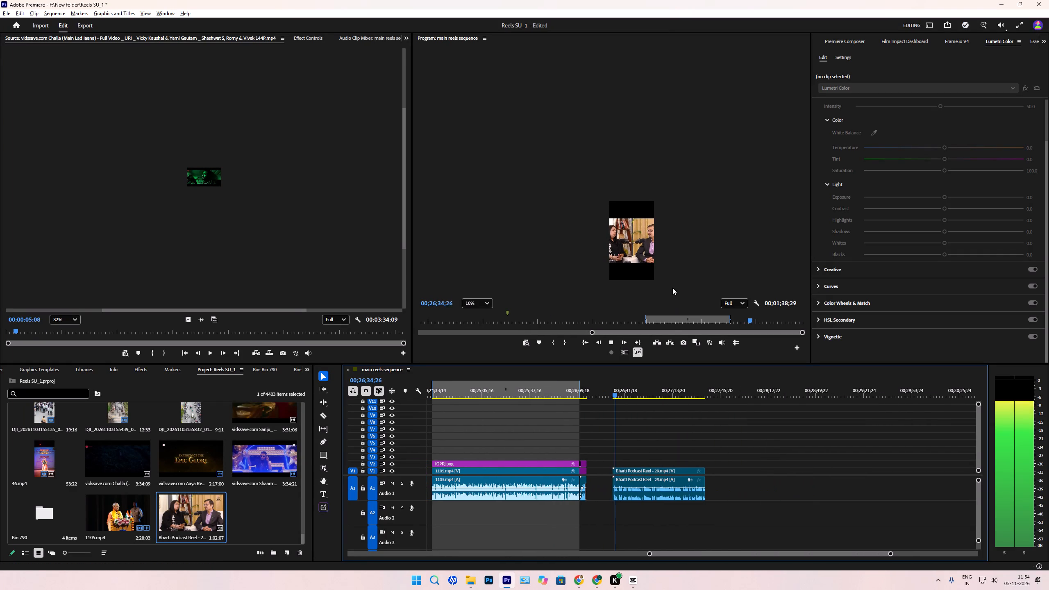
Play the Bharti Podcast Reel clip in the main reels sequence from its start to review it.
type("==")
scroll(694, 375, "down", 3)
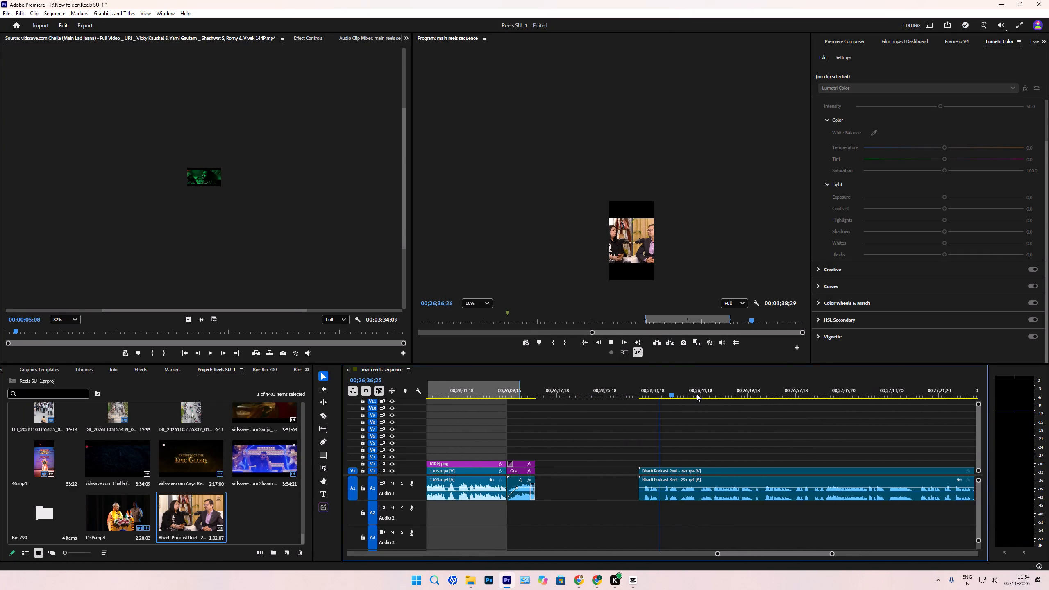
scroll(697, 394, "down", 9)
scroll(689, 402, "up", 1)
scroll(689, 402, "down", 3)
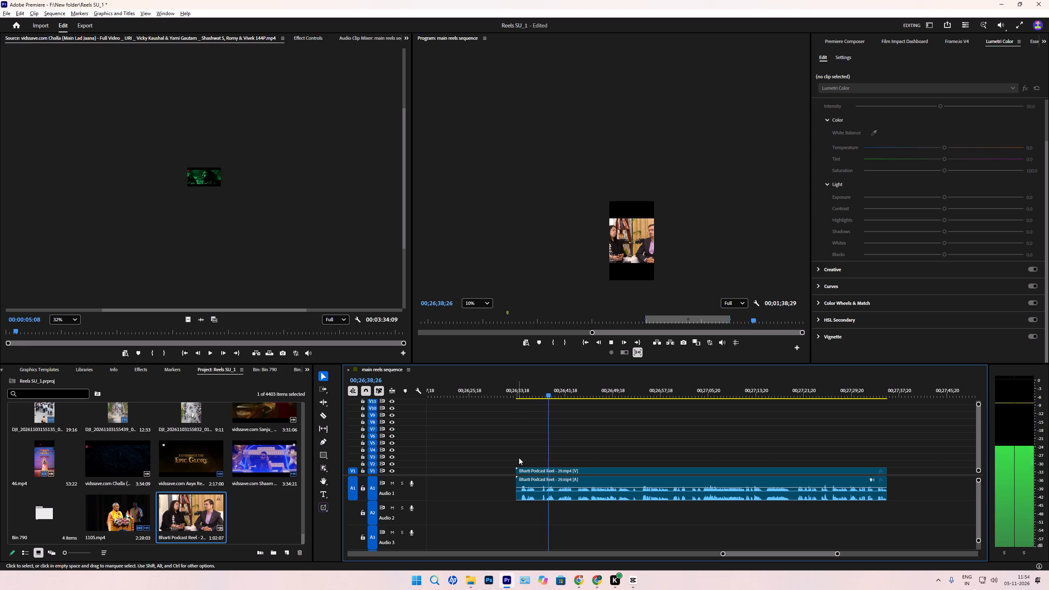
key("Up")
key("space")
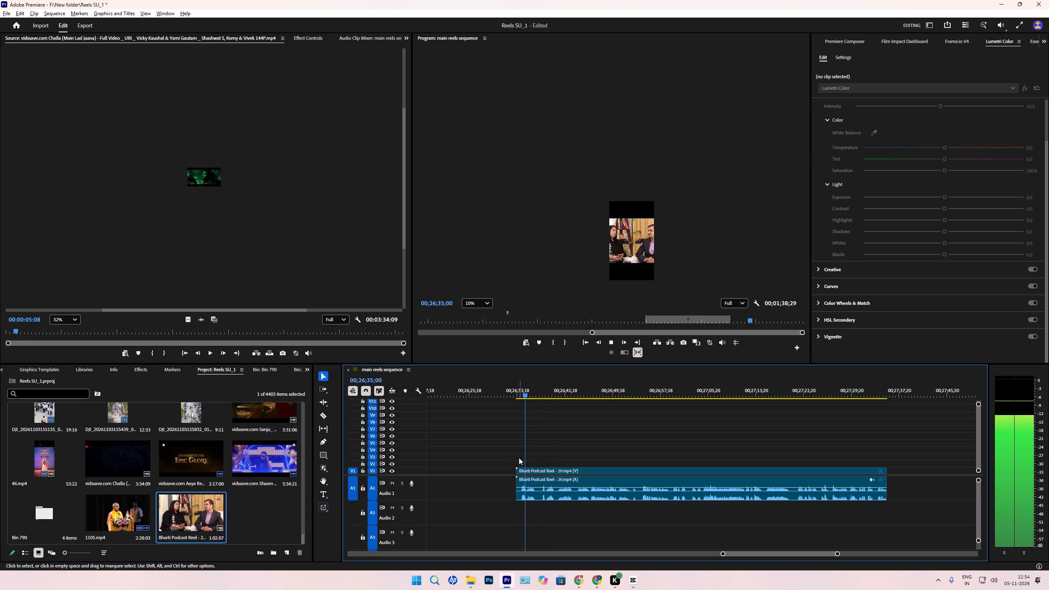
scroll(520, 458, "down", 6)
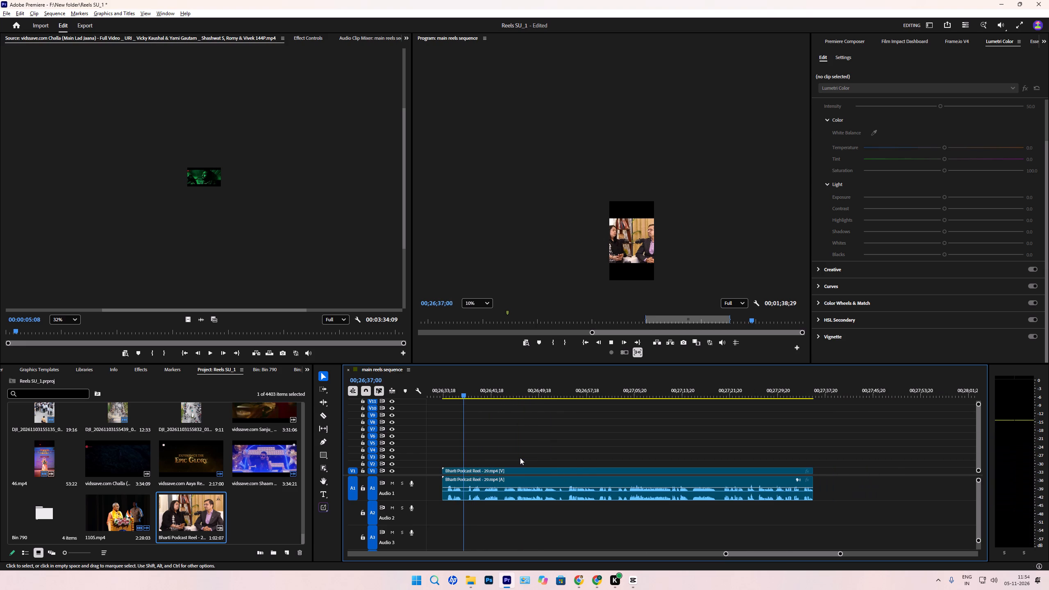
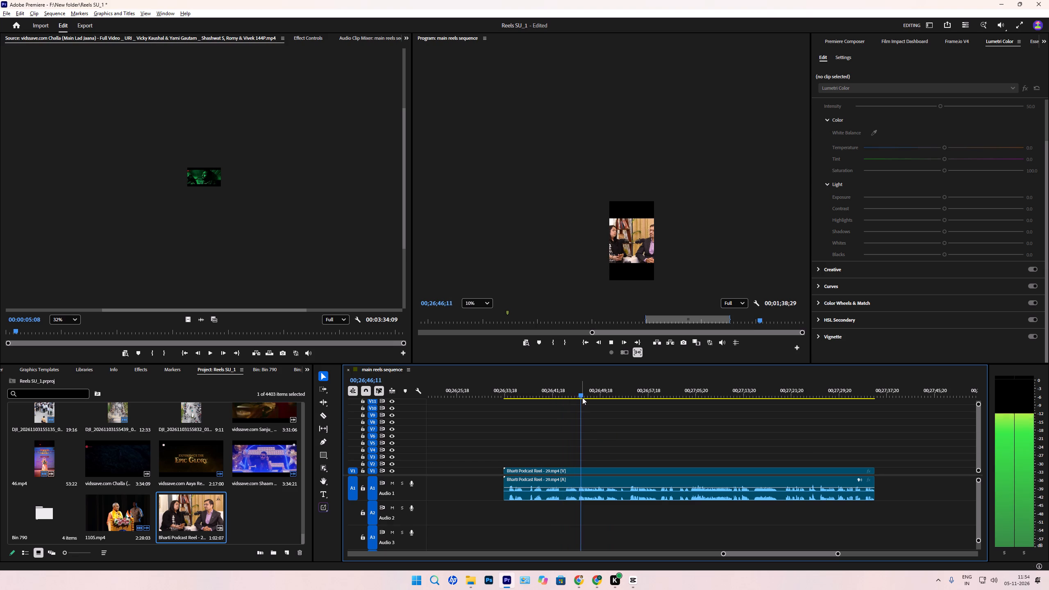
Ripple-trim the opening of the Bharti Podcast Reel clip up to about 00;26;46;11 and resume playback.
left_click(579, 396)
key("Right")
type("q")
key("space")
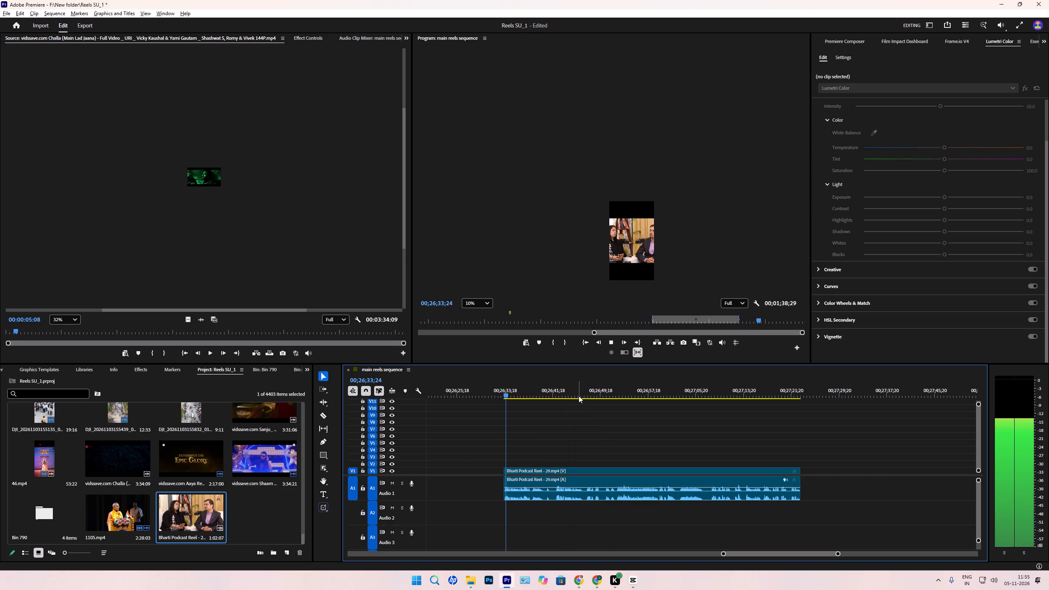
Mark in and out points around the trimmed Bharti Podcast Reel clip, leaving nothing selected.
left_click_drag(569, 449, 584, 507)
key("slash")
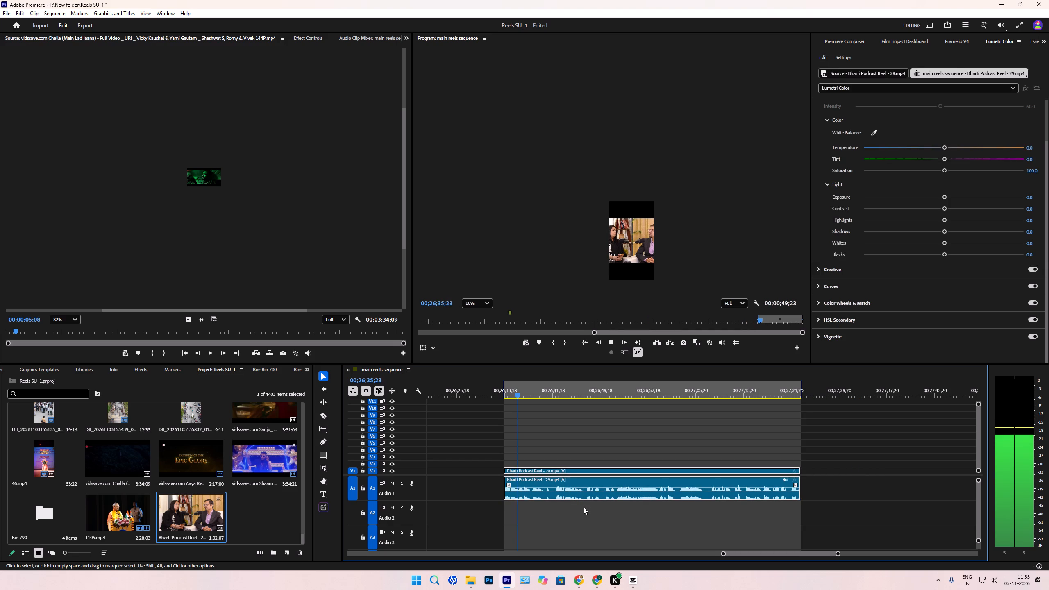
left_click(544, 442)
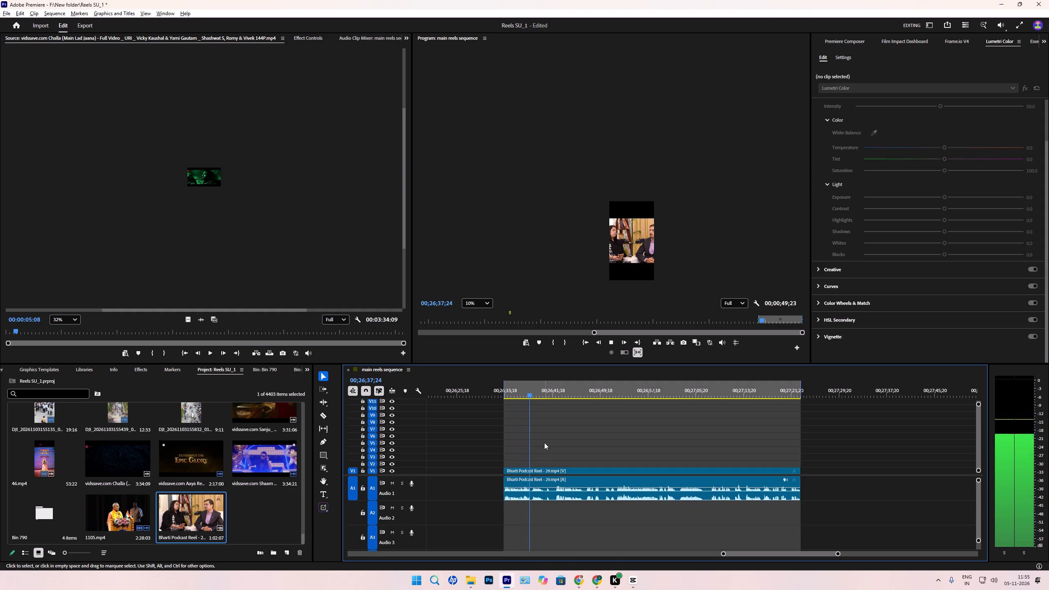
left_click(538, 466)
left_click(536, 474)
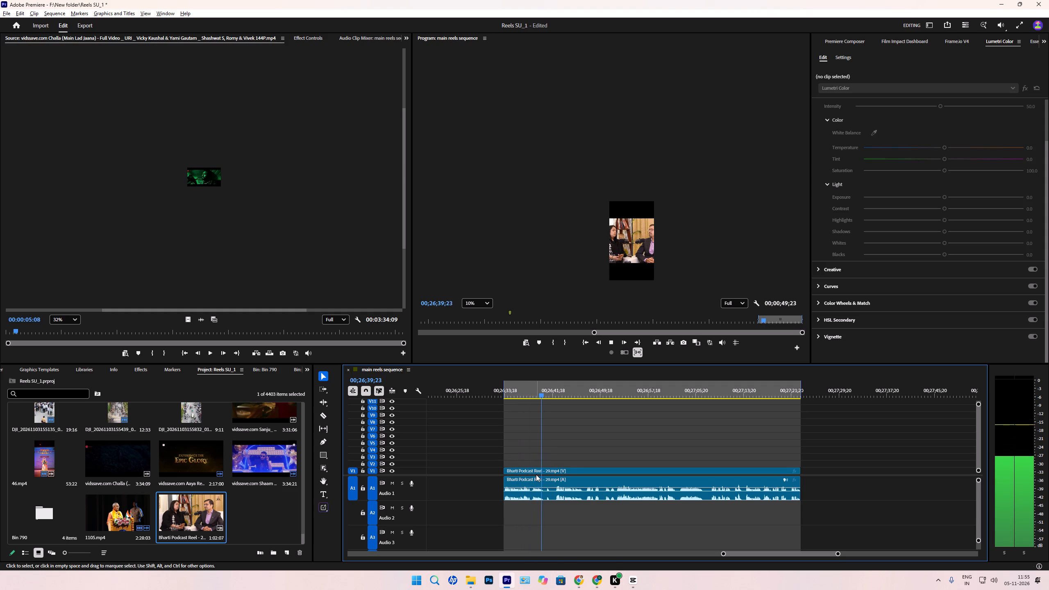
Unlink the Bharti Podcast Reel's audio and video, duplicate the video onto V2, and stop playback.
left_click_drag(488, 440, 511, 478)
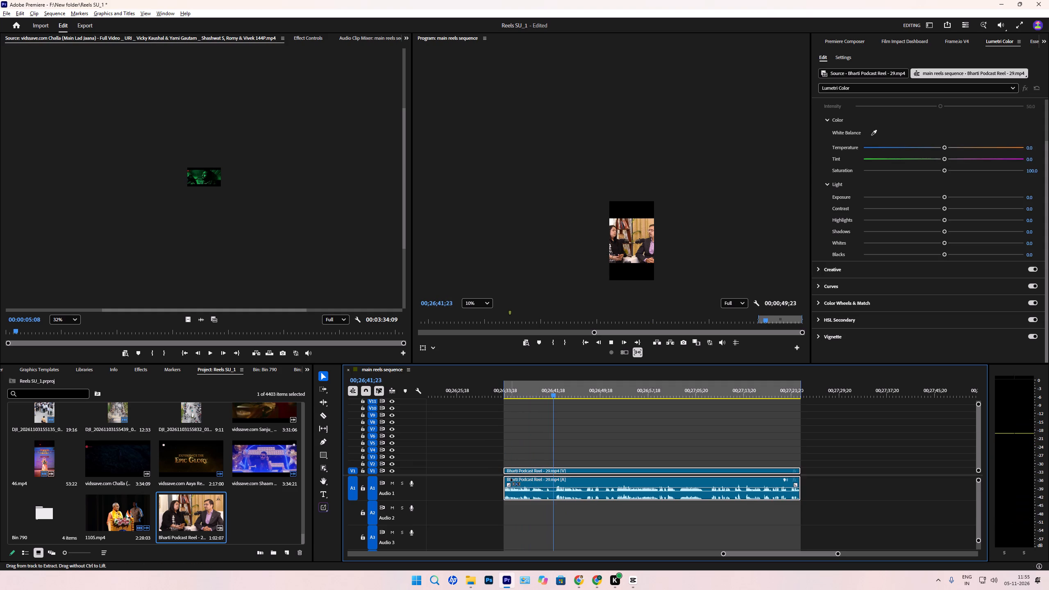
key("ctrl+l")
left_click_drag(511, 470, 511, 465)
left_click(511, 465)
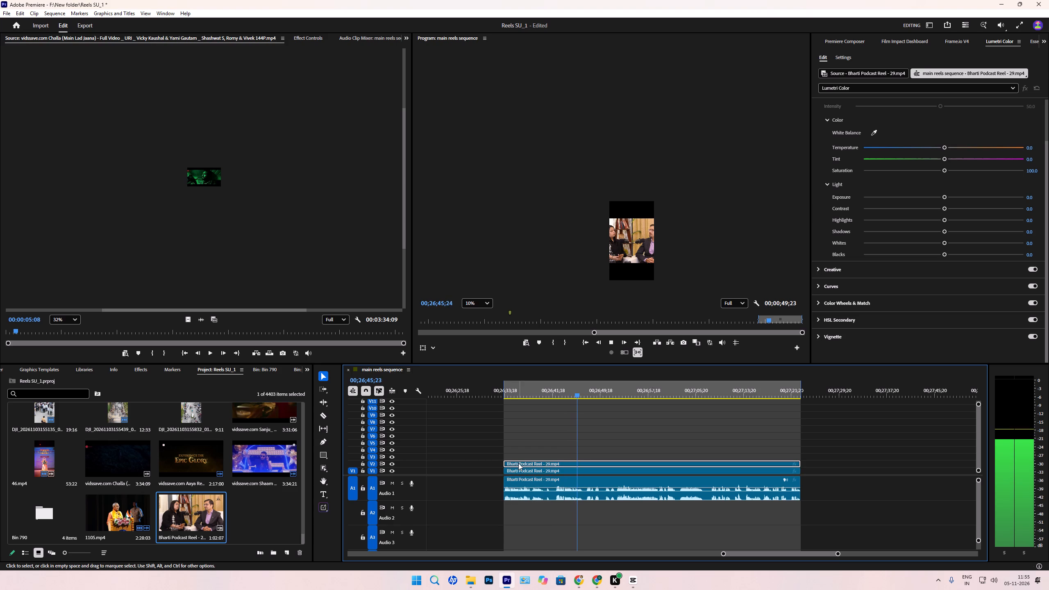
key("space")
Scale the V2 podcast clip to 120.9 and position it at 0, 527 so the man fills the frame's upper half.
left_click(313, 44)
left_click(311, 41)
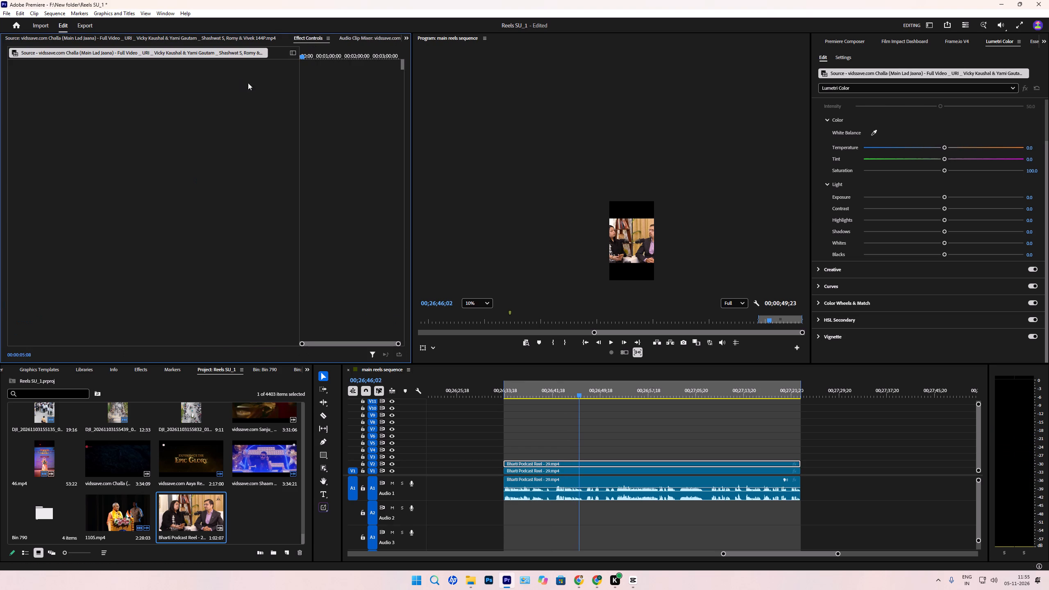
left_click(556, 465)
left_click(59, 87)
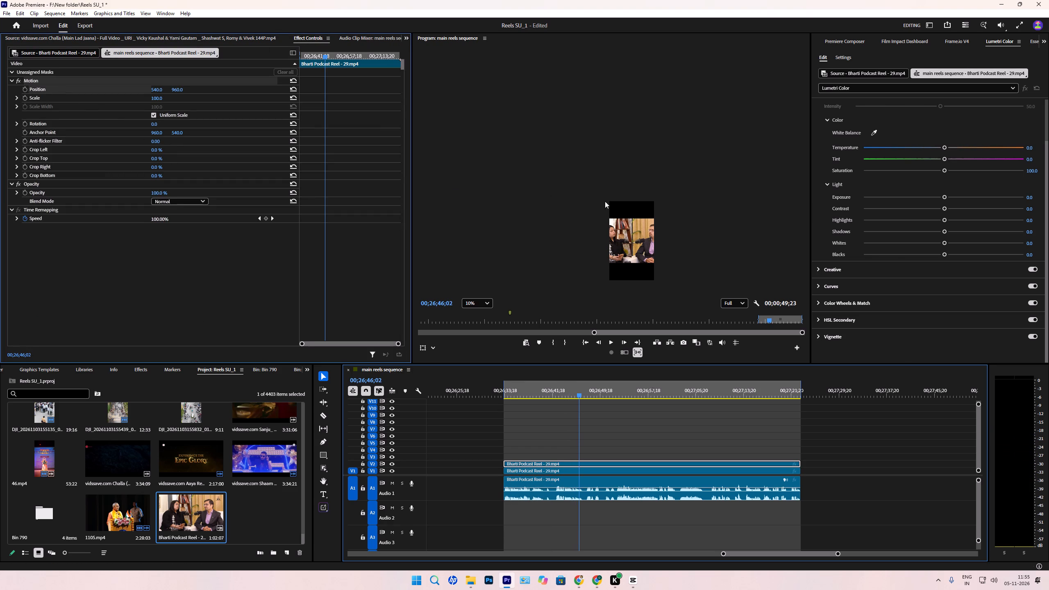
left_click_drag(630, 229, 609, 212)
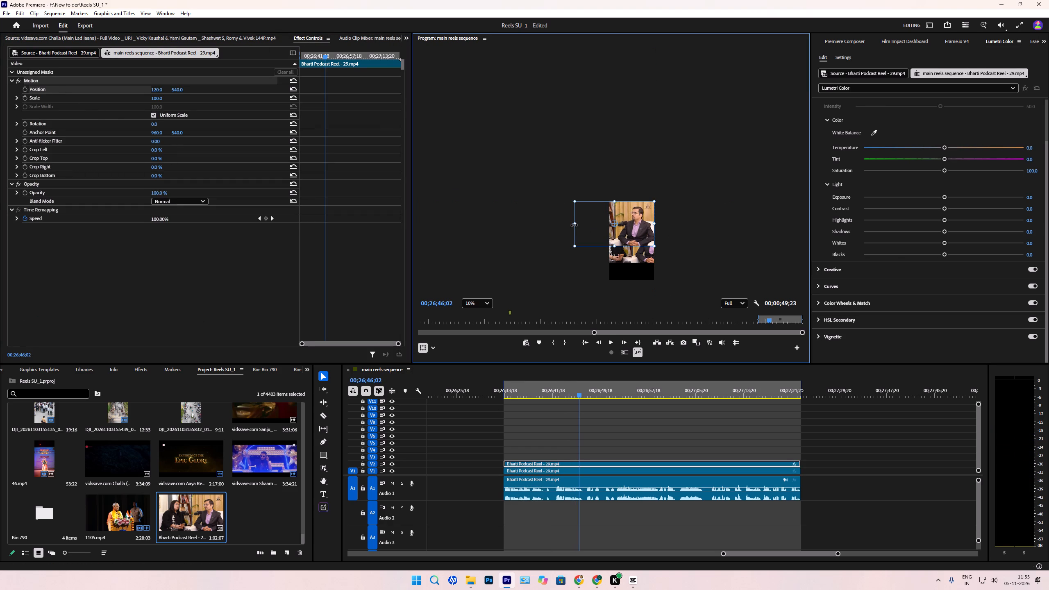
left_click_drag(574, 225, 566, 225)
left_click_drag(624, 216, 617, 216)
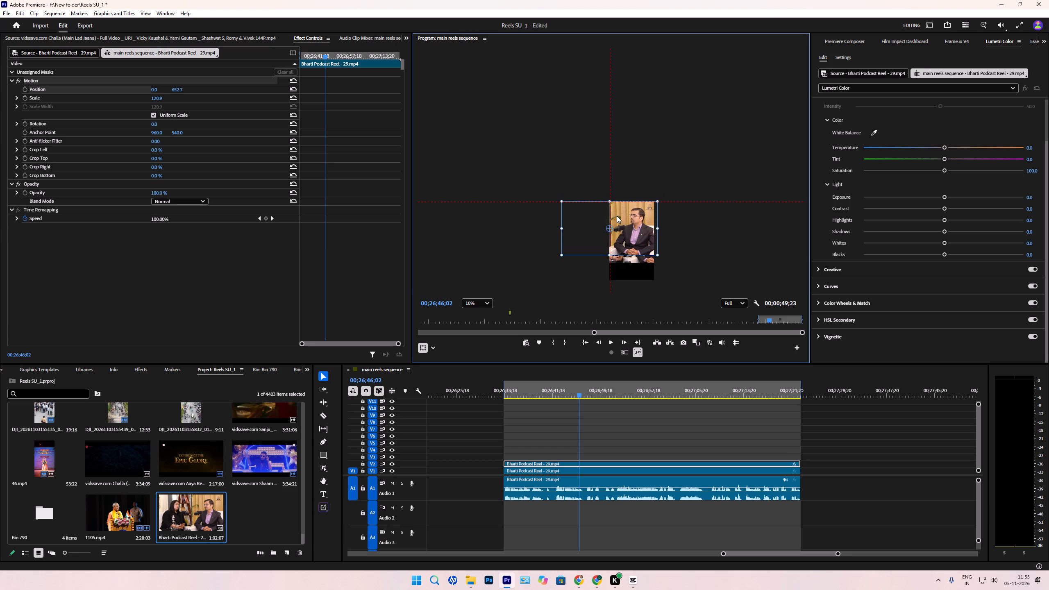
left_click_drag(617, 216, 617, 215)
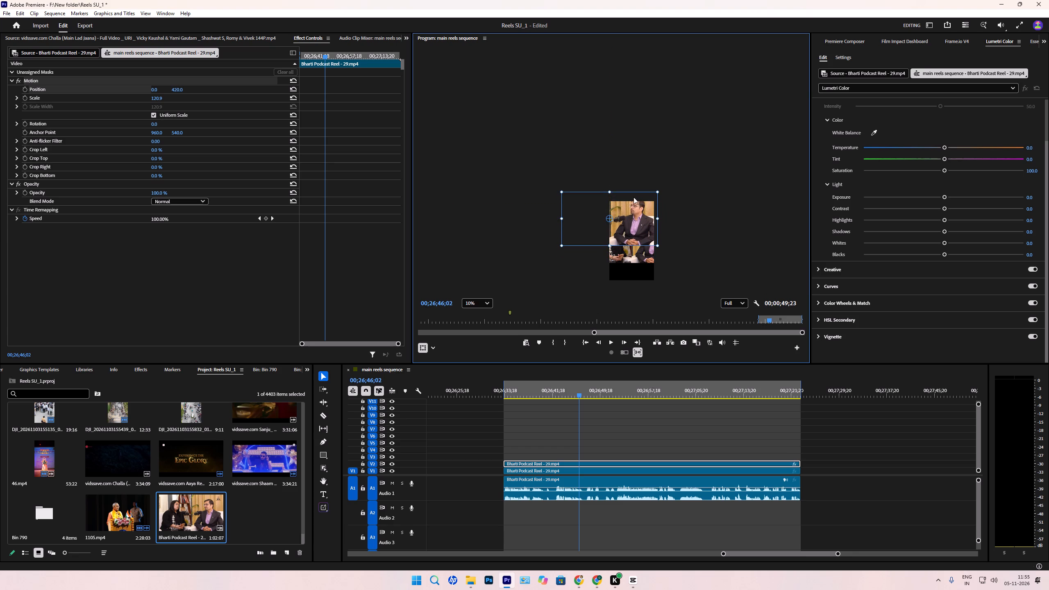
scroll(638, 198, "up", 9)
left_click_drag(178, 91, 205, 99)
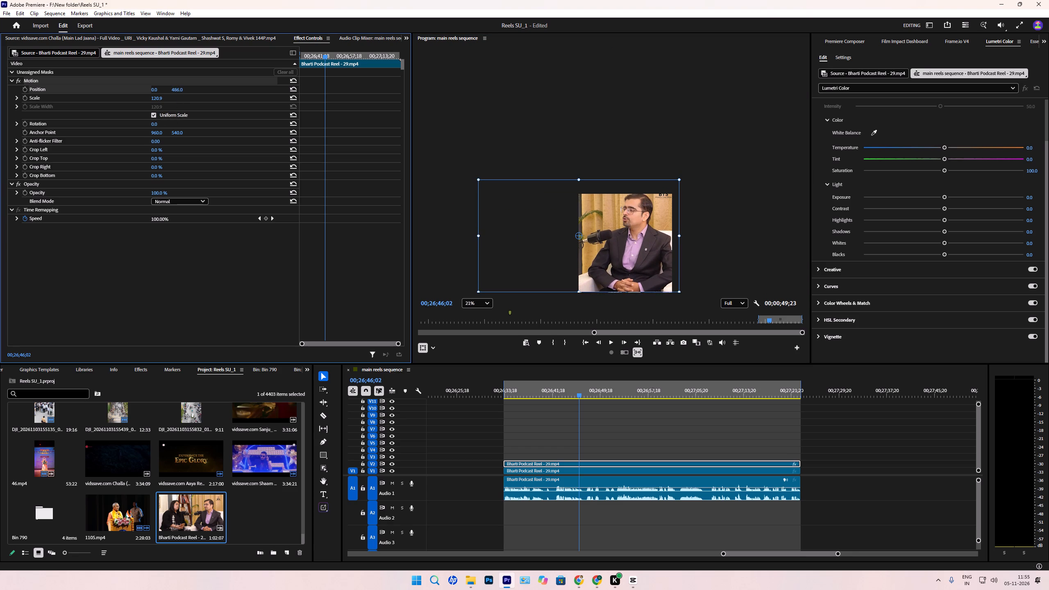
left_click_drag(205, 99, 223, 102)
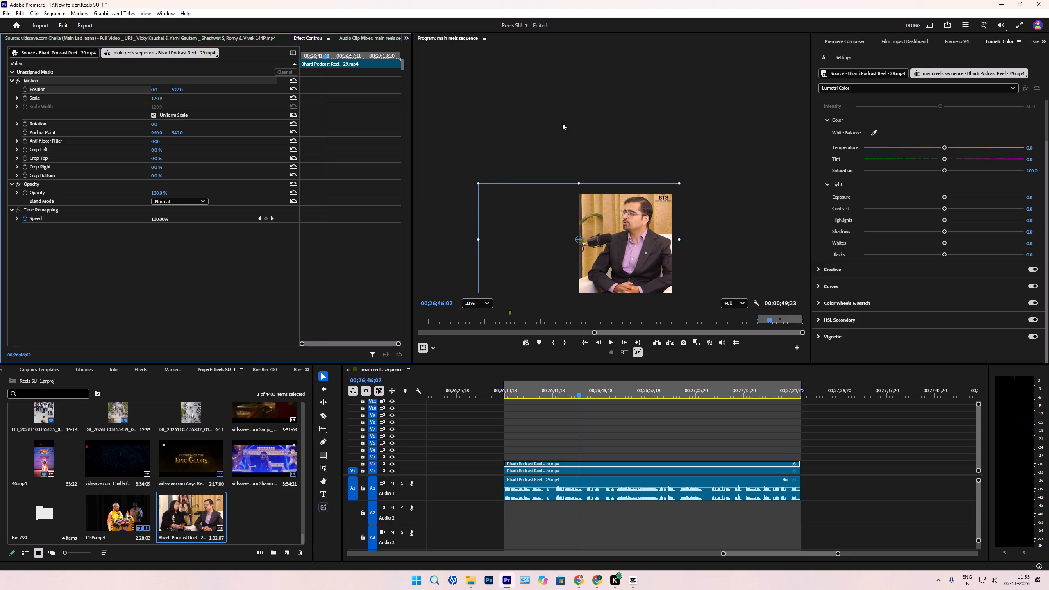
Crop the V2 podcast clip's bottom by 13%.
scroll(562, 123, "down", 3)
left_click_drag(160, 178, 165, 179)
Scale the V1 podcast clip to about 130 and move it to about 1252, 1664, framing the woman in the lower half.
middle_click_drag(568, 198, 581, 140)
left_click(581, 468)
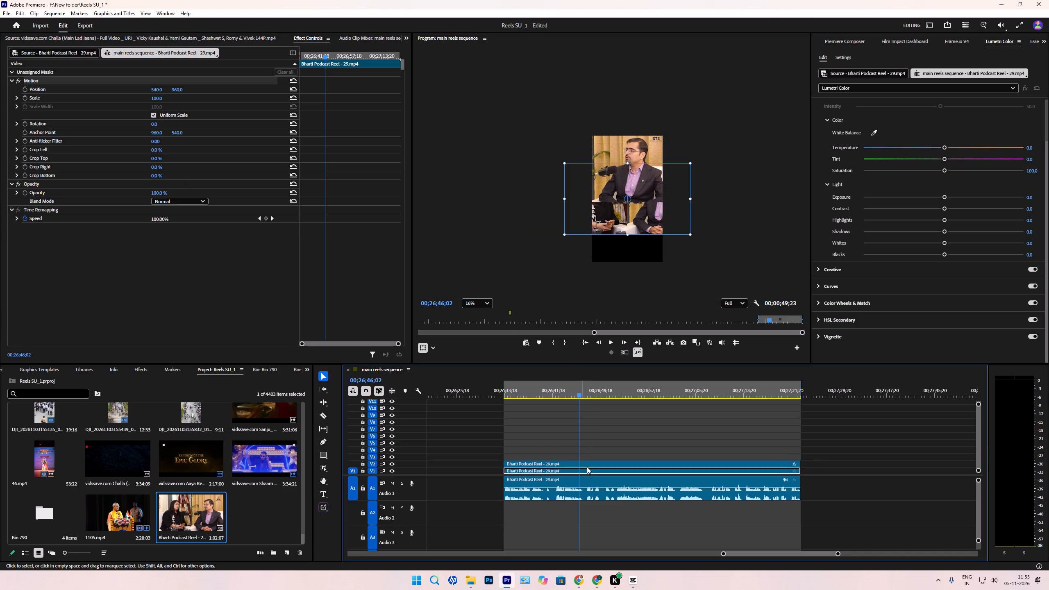
left_click_drag(624, 235, 628, 256)
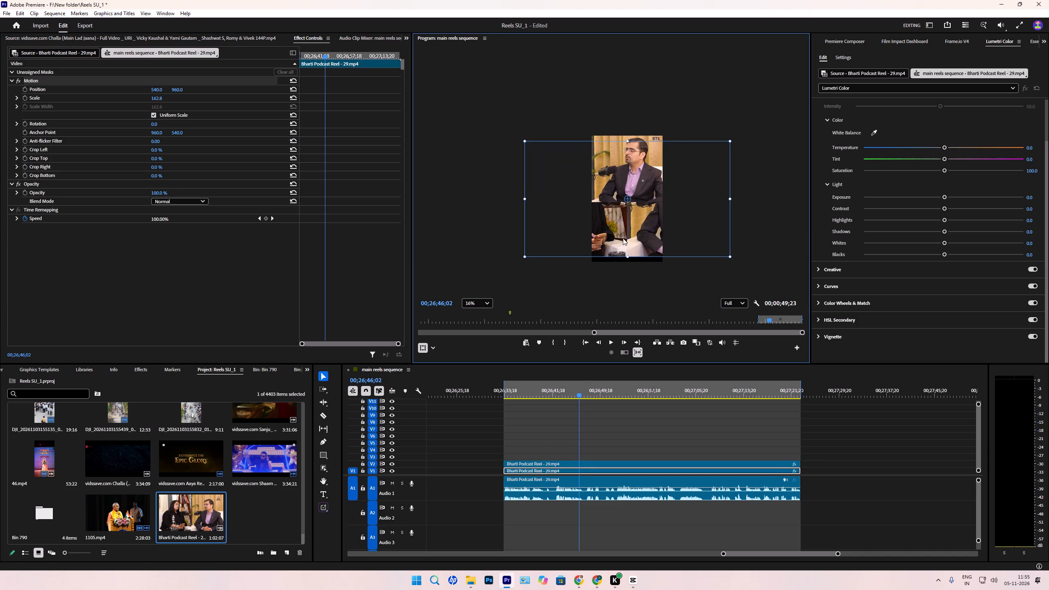
left_click_drag(623, 238, 679, 279)
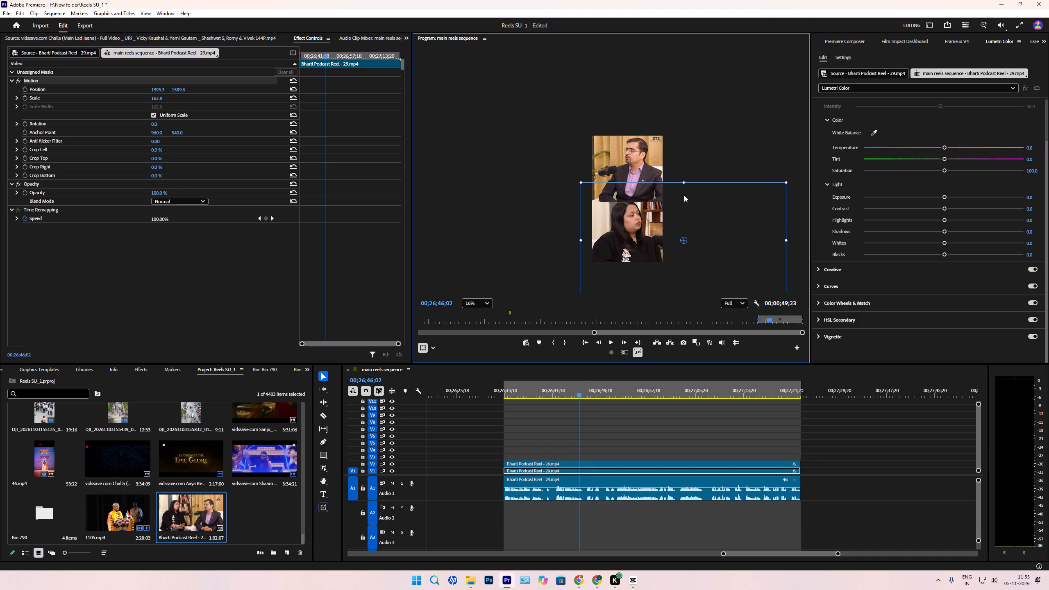
left_click_drag(683, 185, 683, 189)
left_click_drag(687, 207, 680, 209)
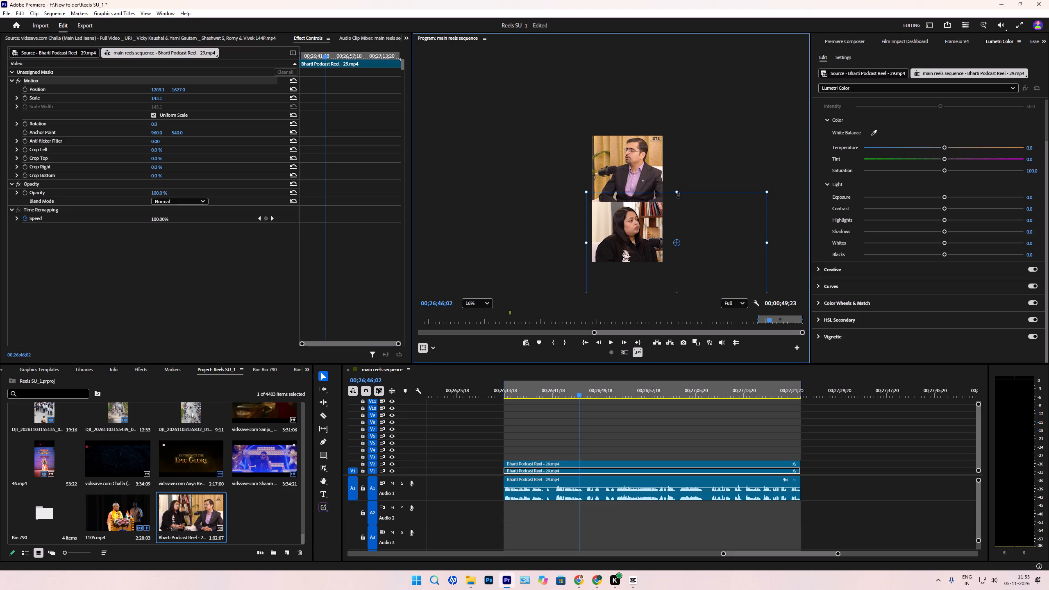
left_click_drag(677, 193, 676, 196)
left_click_drag(681, 206, 677, 206)
left_click(682, 209)
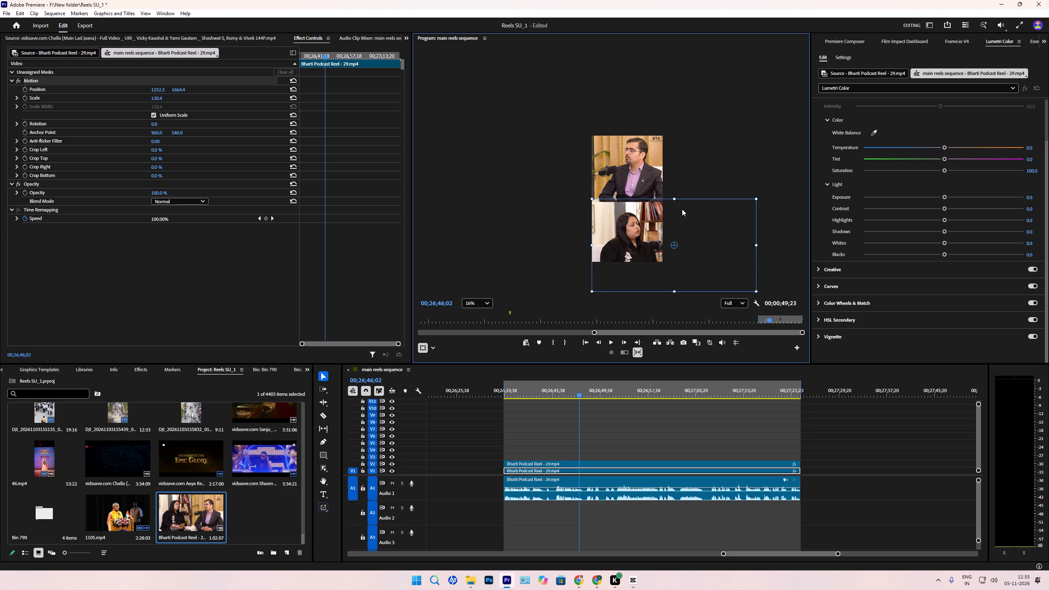
left_click(561, 185)
left_click(564, 281)
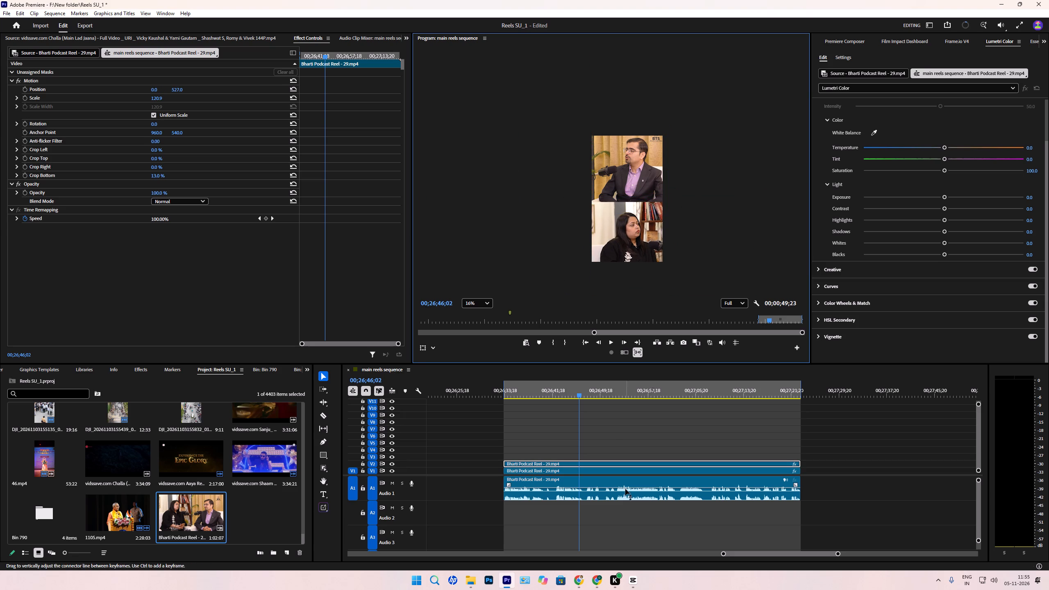
Scrub through the earlier reels in the main reels sequence to examine them, returning to the podcast reel.
left_click(610, 433)
type("--------=")
scroll(609, 432, "up", 18)
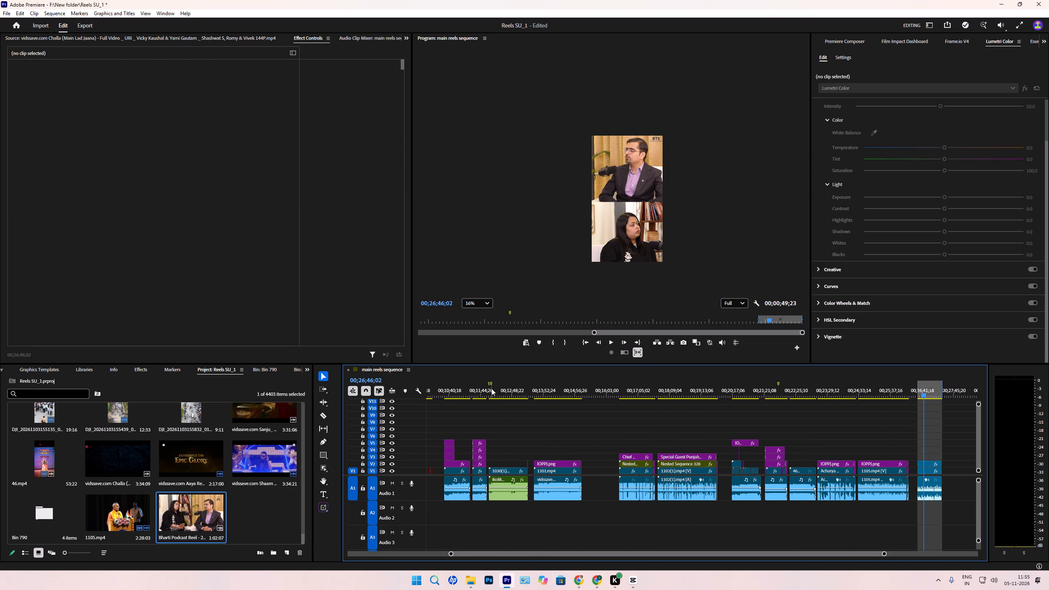
left_click_drag(491, 388, 574, 404)
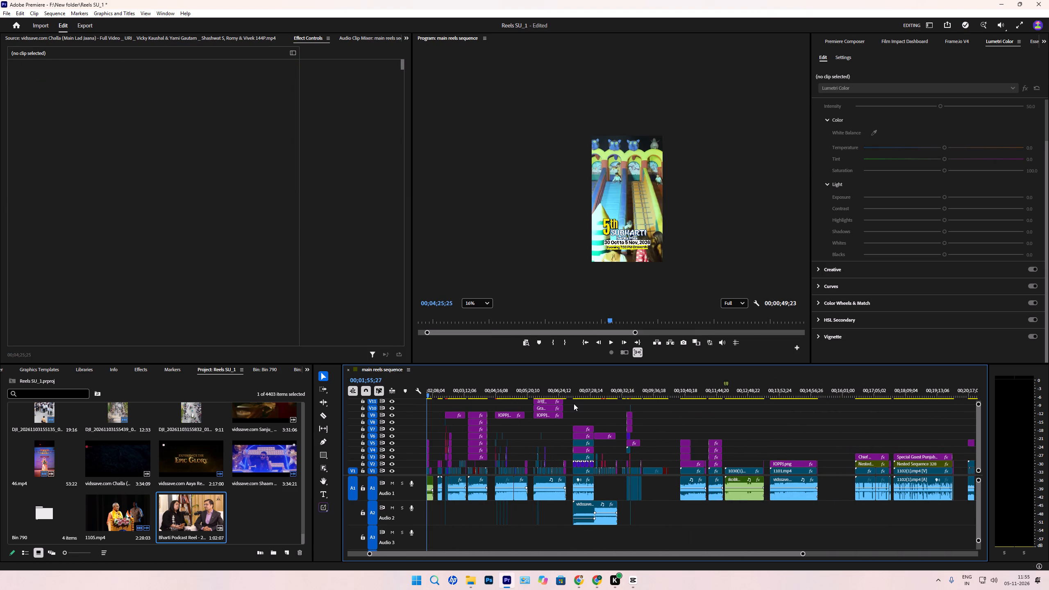
left_click_drag(574, 404, 477, 432)
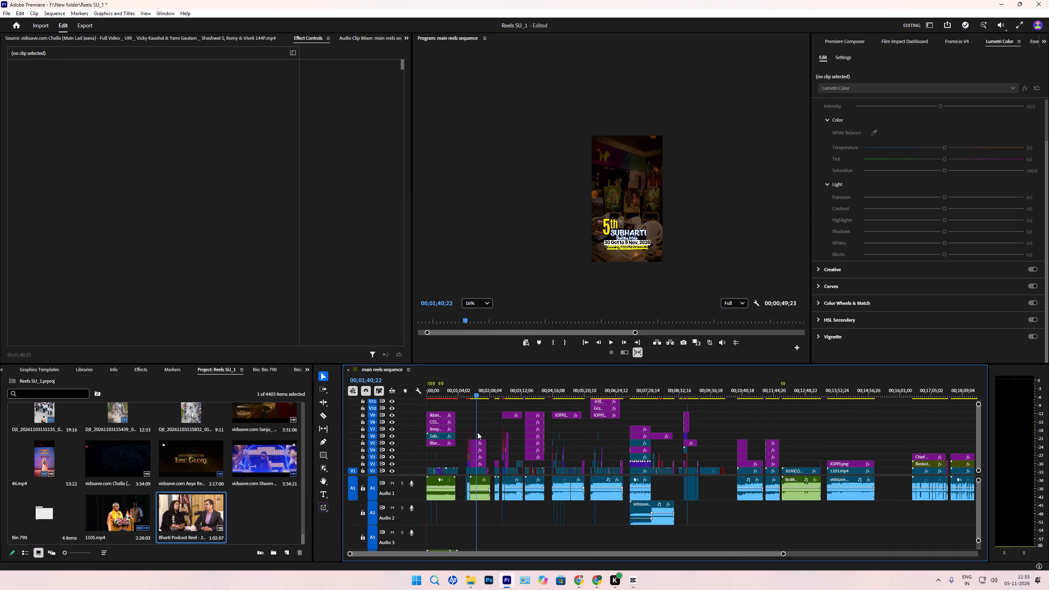
left_click_drag(477, 432, 641, 438)
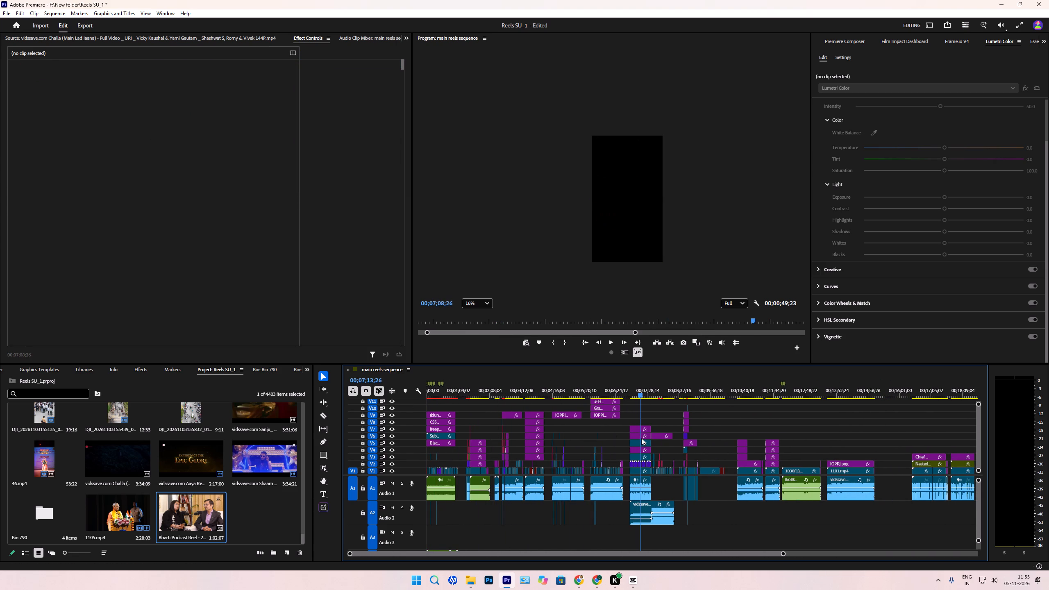
left_click_drag(641, 438, 798, 485)
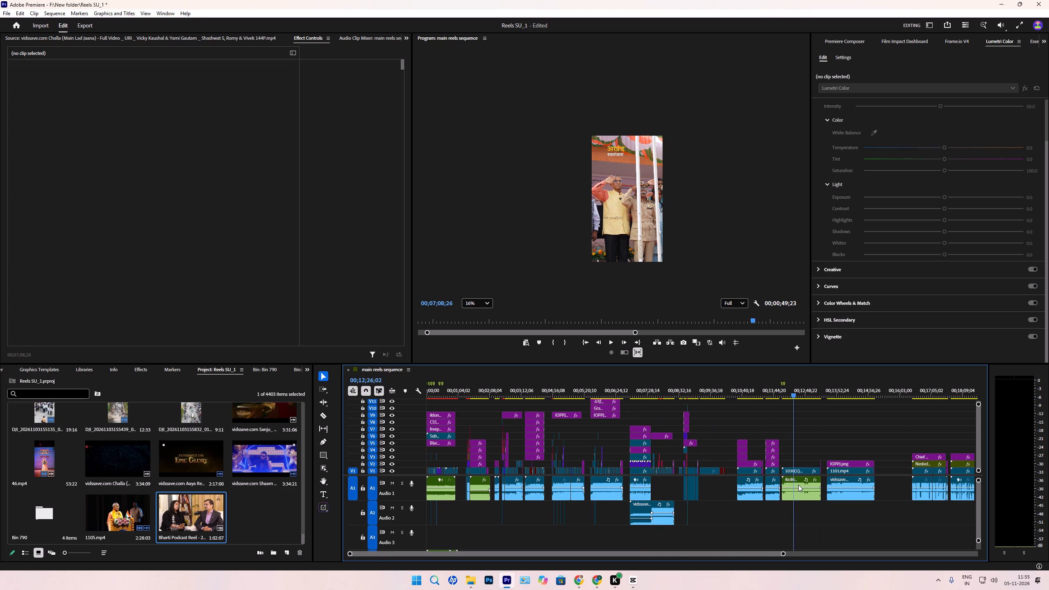
left_click_drag(798, 485, 906, 491)
scroll(849, 485, "down", 19)
scroll(805, 509, "up", 1)
scroll(805, 508, "down", 7)
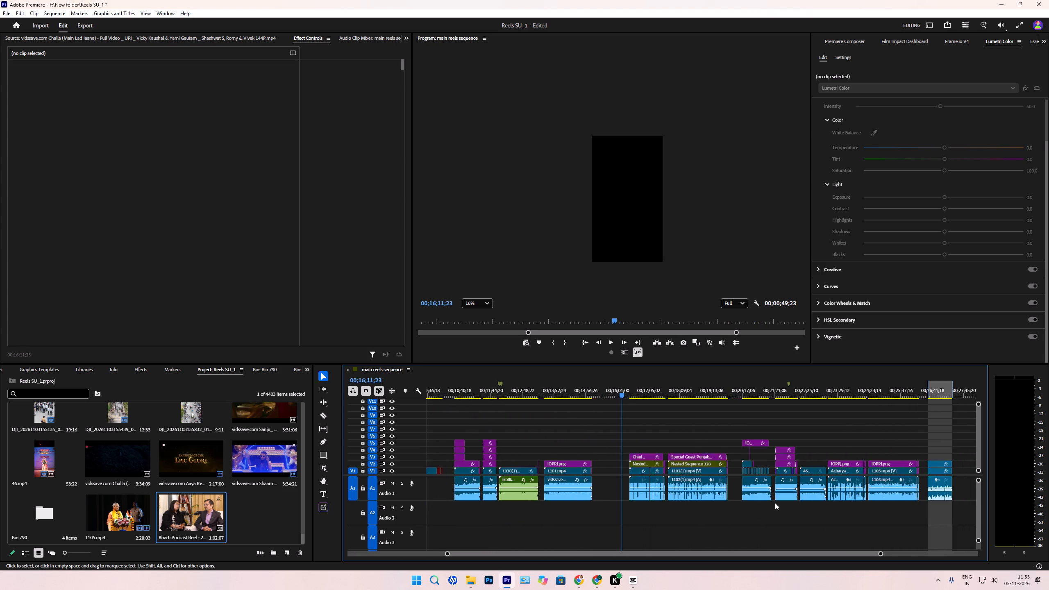
scroll(775, 503, "down", 11)
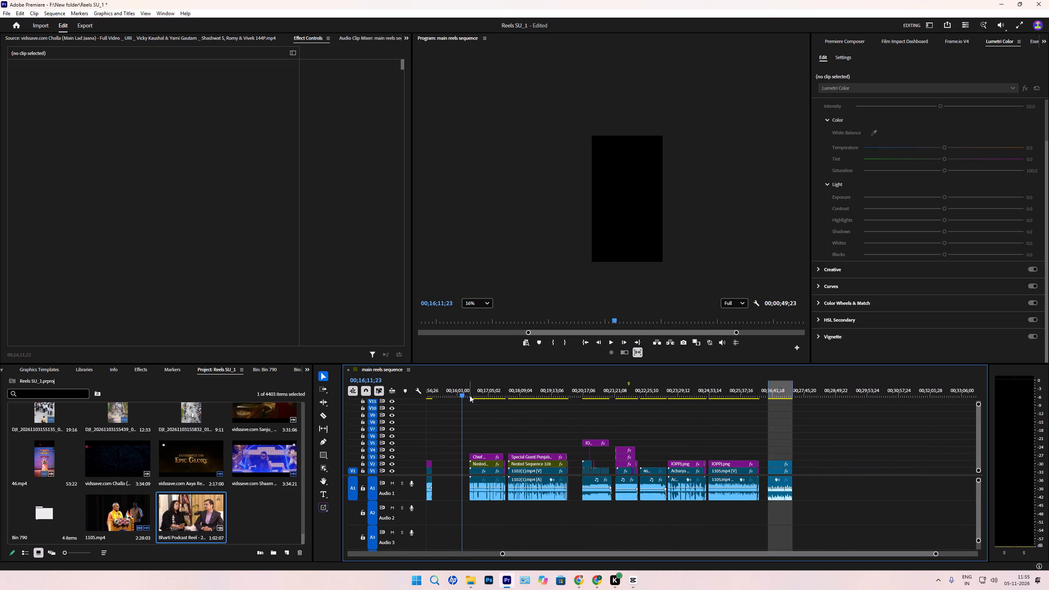
left_click_drag(470, 395, 770, 412)
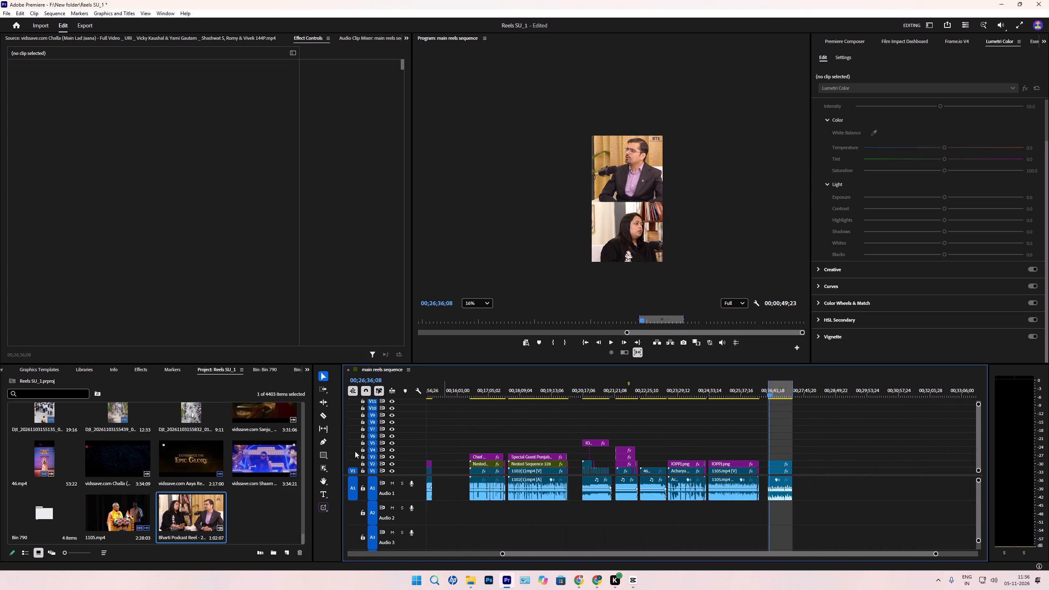
Draw a wide rectangle centred at about 557, 1011 across the seam between the two speakers at 00;26;37;03.
left_click(324, 456)
left_click(758, 392)
left_click(759, 392)
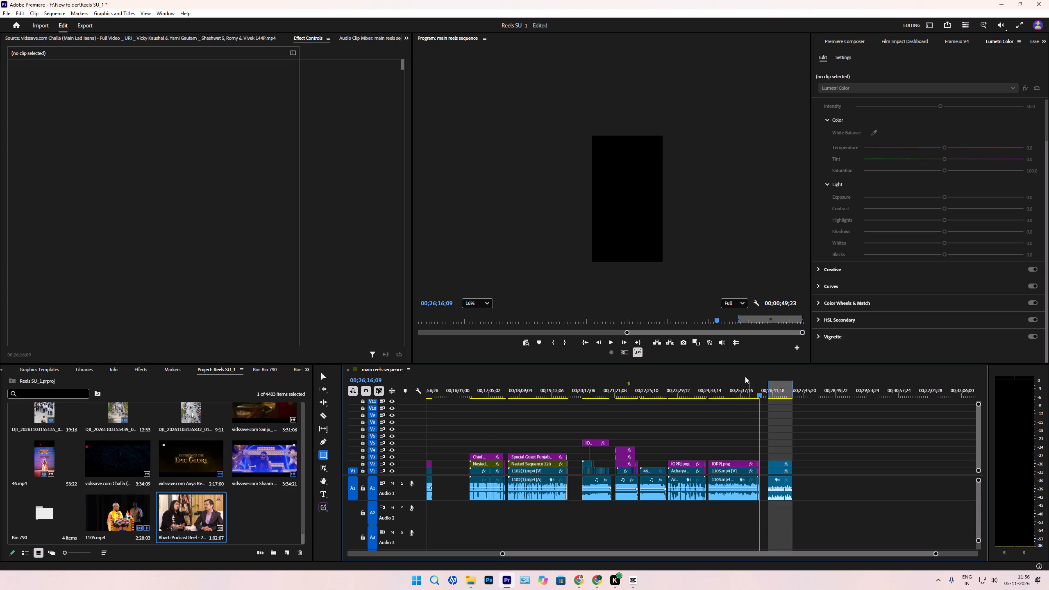
left_click_drag(766, 395, 771, 399)
scroll(583, 254, "up", 12)
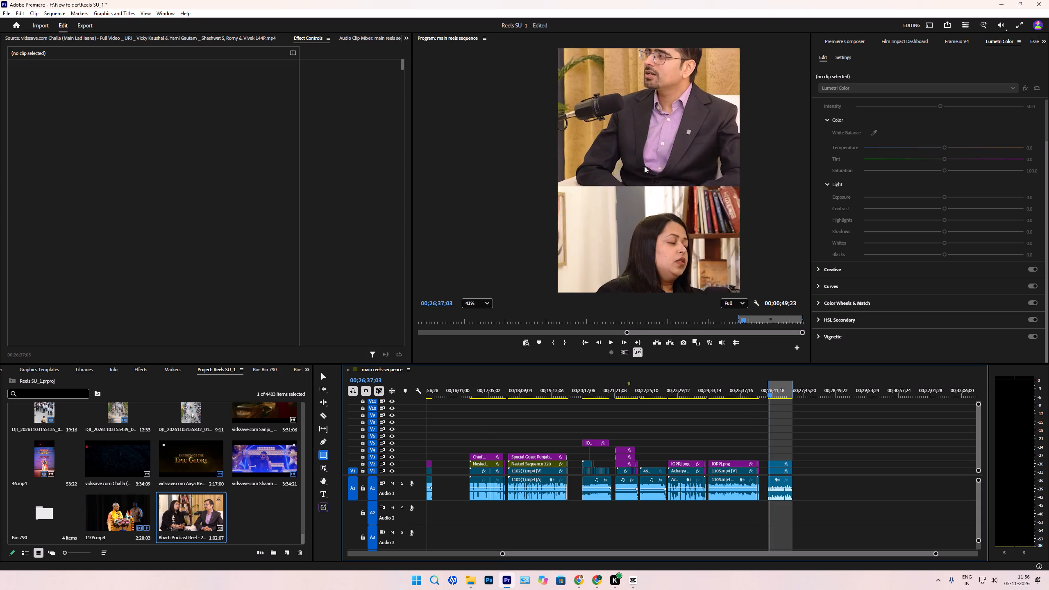
scroll(644, 166, "up", 6)
middle_click_drag(644, 183, 608, 193)
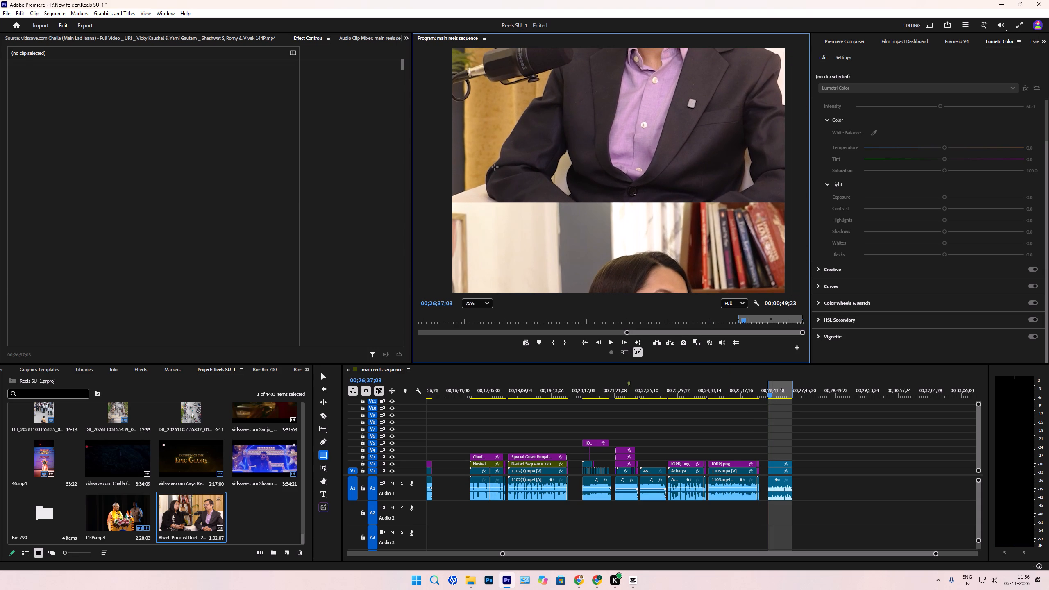
left_click_drag(495, 167, 753, 239)
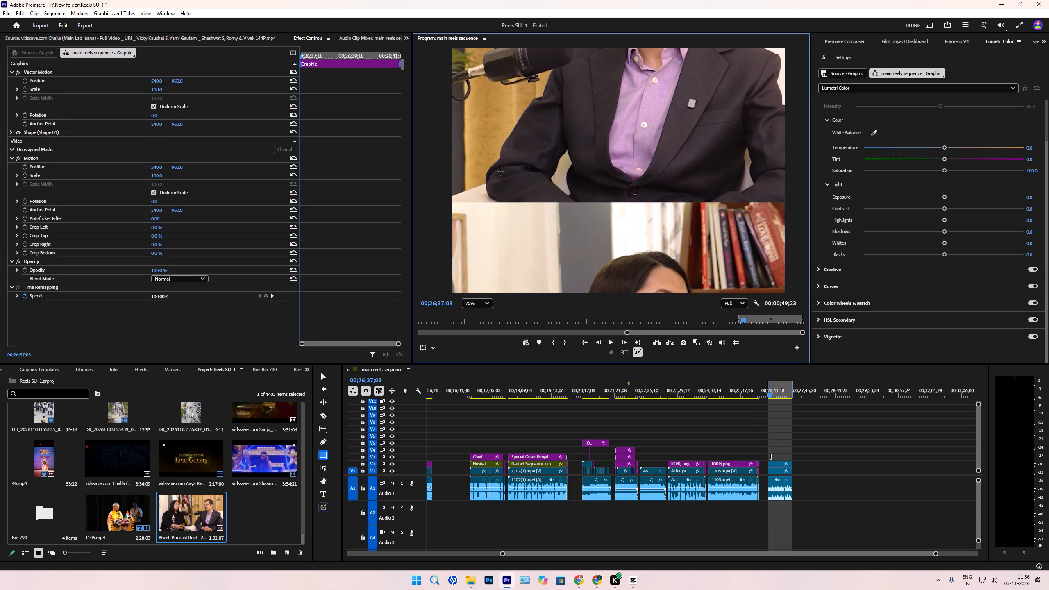
Slightly round the corners of the rectangle over the split-screen seam.
left_click(321, 378)
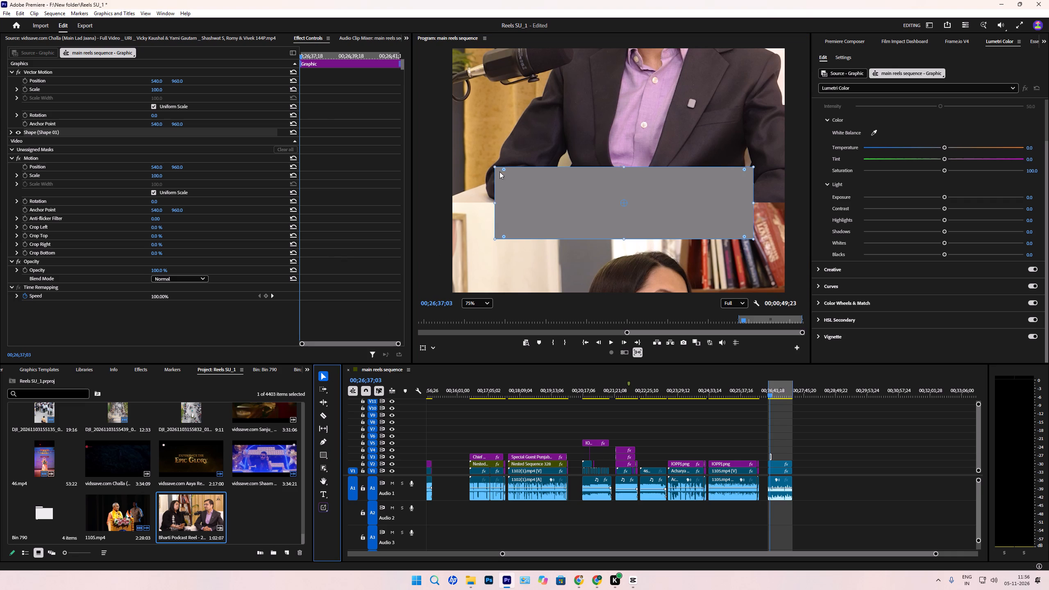
left_click(502, 170)
Set the rounded rectangle's fill colour to black.
left_click(10, 134)
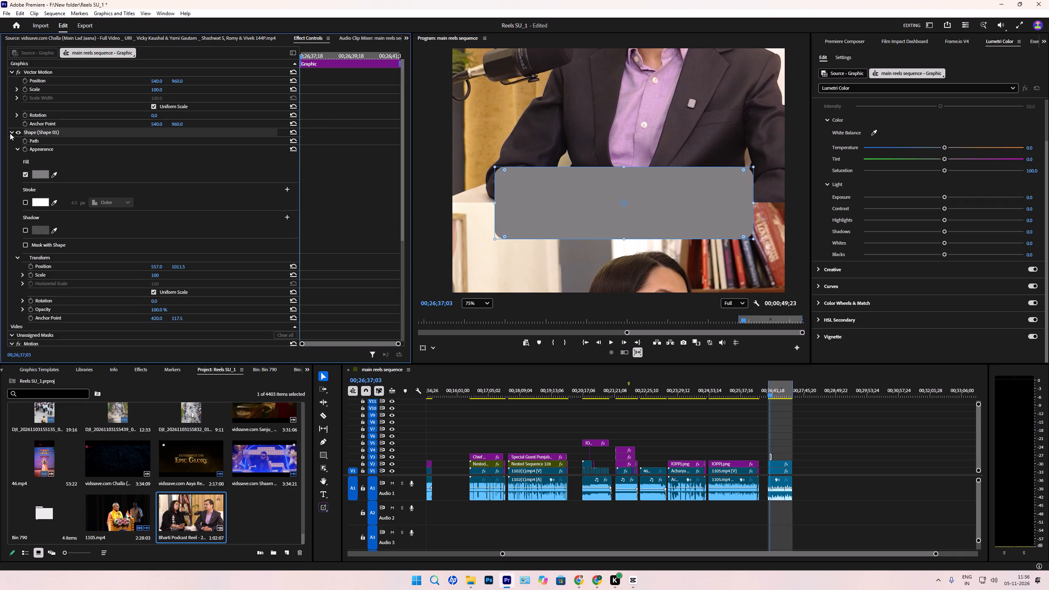
left_click(40, 172)
left_click_drag(451, 283, 358, 172)
key("Return")
left_click(469, 149)
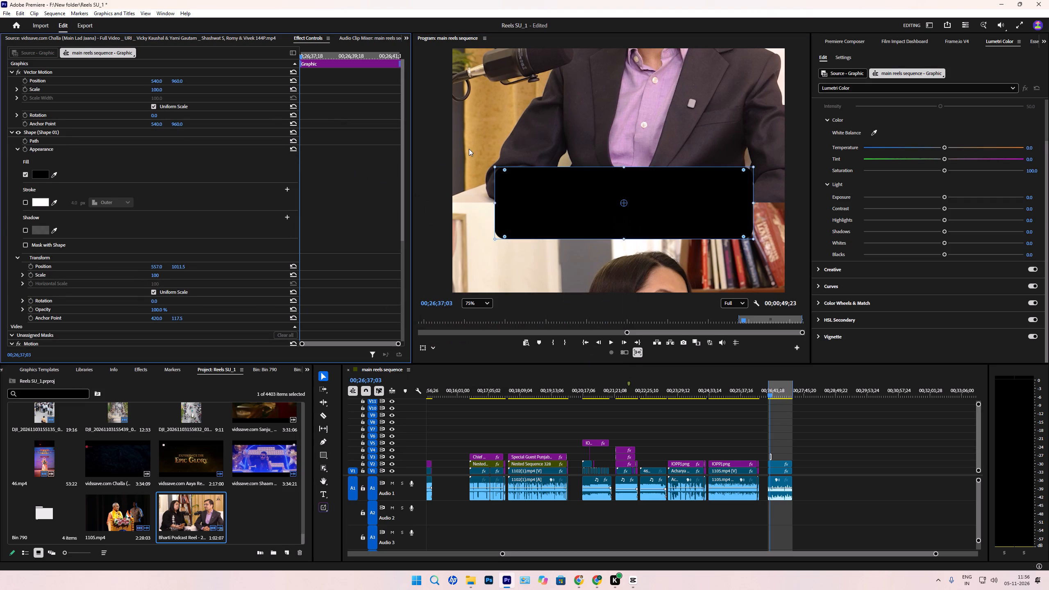
Add a white outer stroke to the black rounded rectangle and deselect it.
left_click(543, 227)
left_click(26, 200)
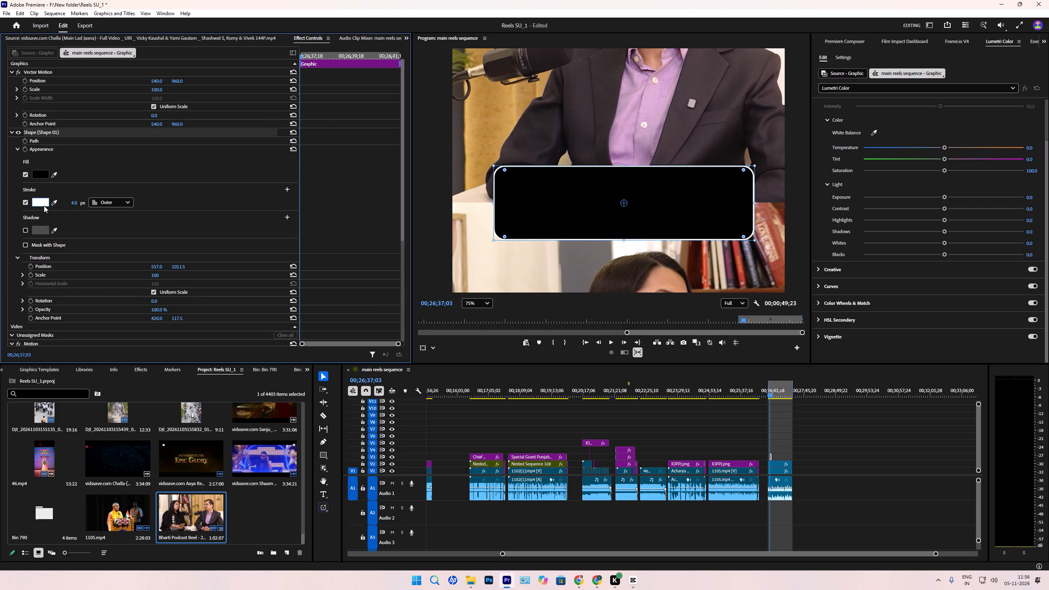
left_click(454, 155)
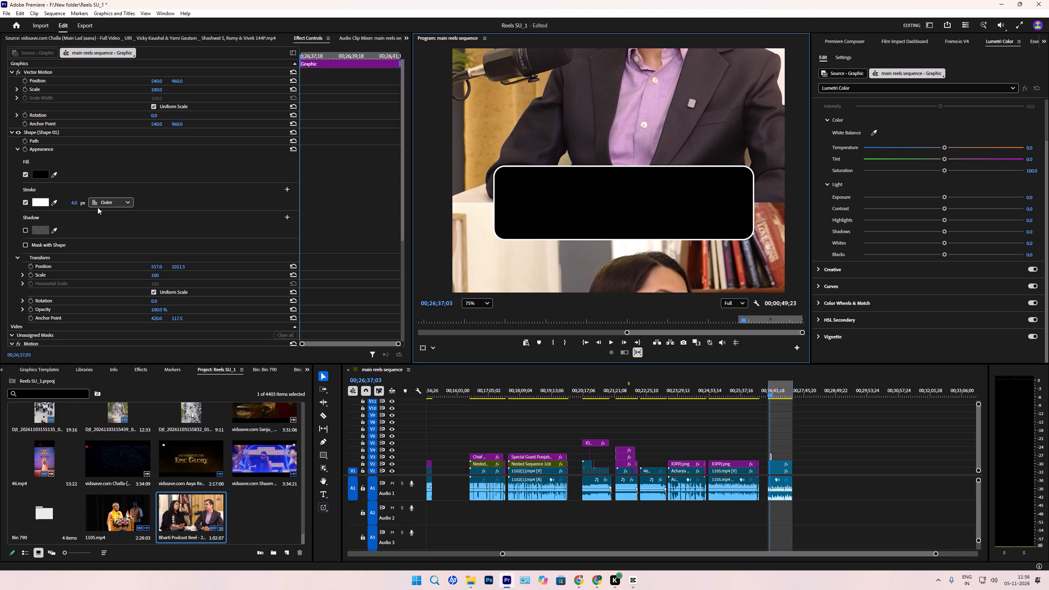
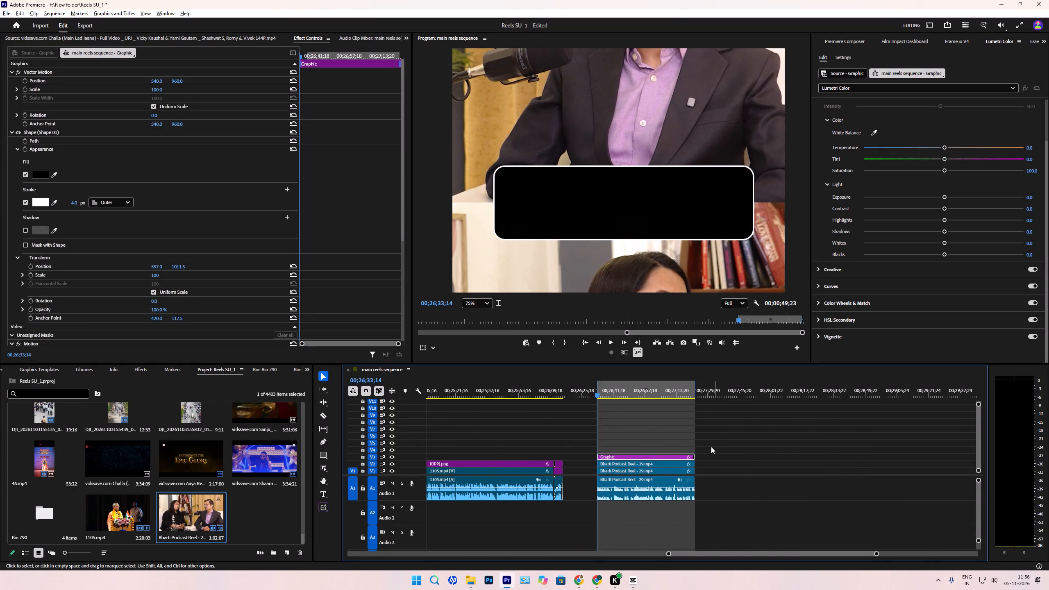
With no clip selected, paste the title "Carbs जरूरी हैं या Body खुद Glucose बना सकती है?" as new text over the upper speaker.
left_click(646, 424)
left_click(644, 459)
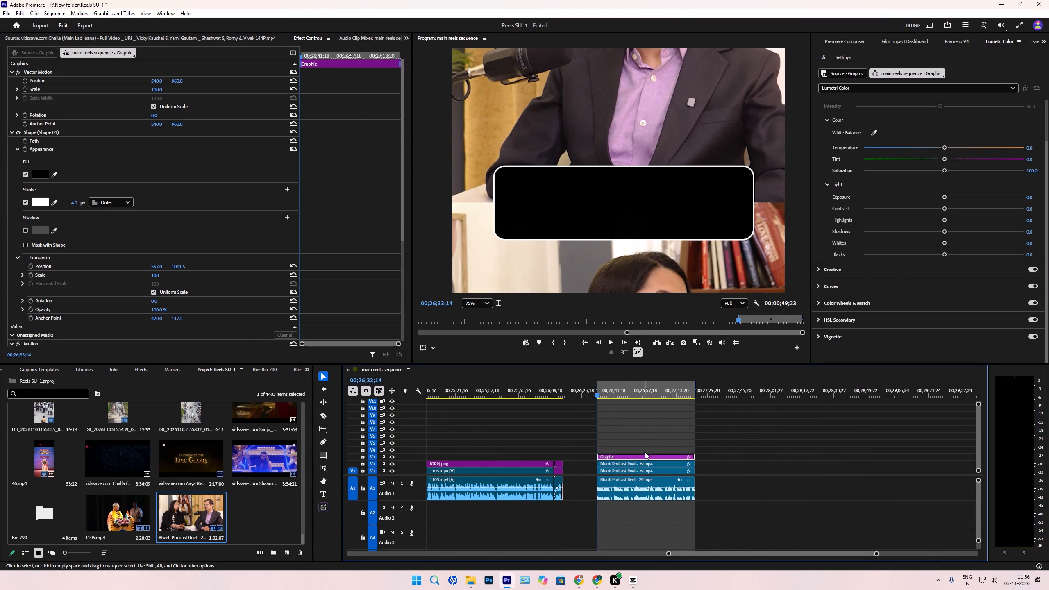
left_click(722, 432)
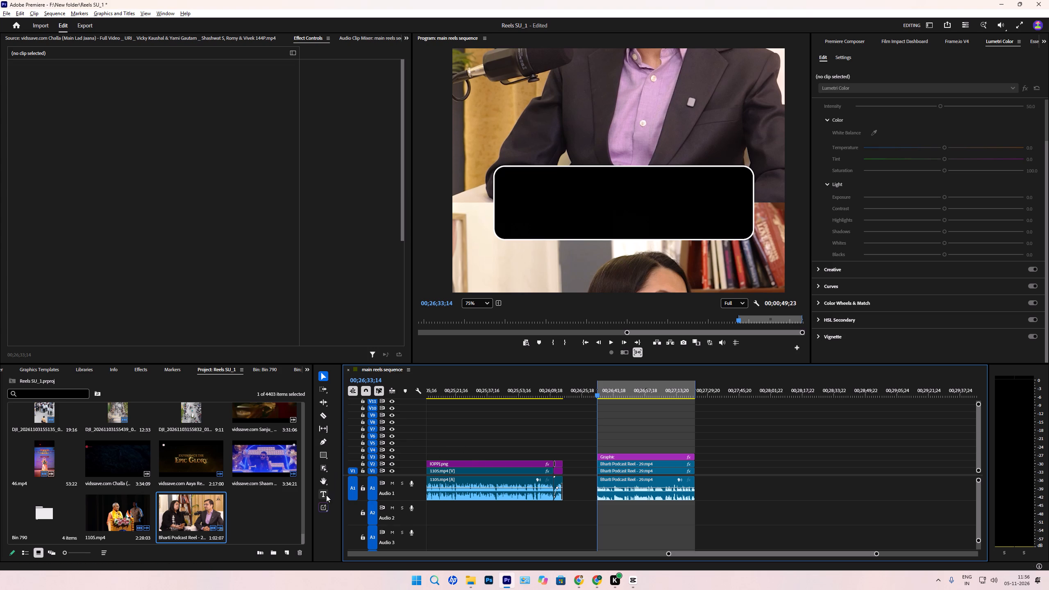
left_click(326, 495)
left_click(554, 105)
key("ctrl+v")
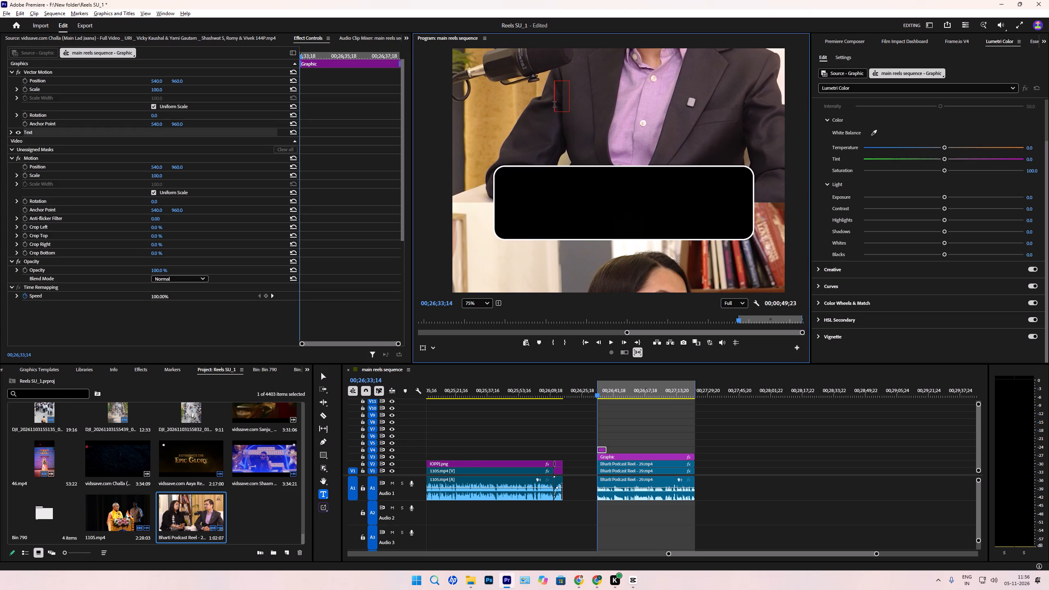
Set the pasted title's font to Poppins Bold.
left_click(321, 374)
left_click(12, 131)
left_click(41, 152)
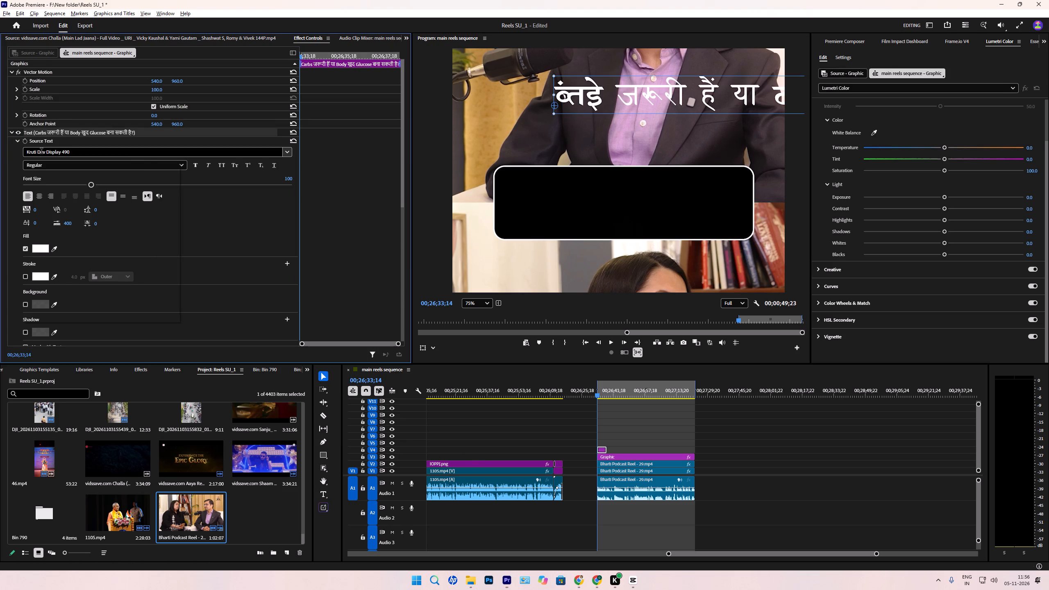
type("pop")
left_click(132, 292)
Move the title into the black box, shrink it, and break it into two lines after "Body".
left_click_drag(634, 91, 518, 175)
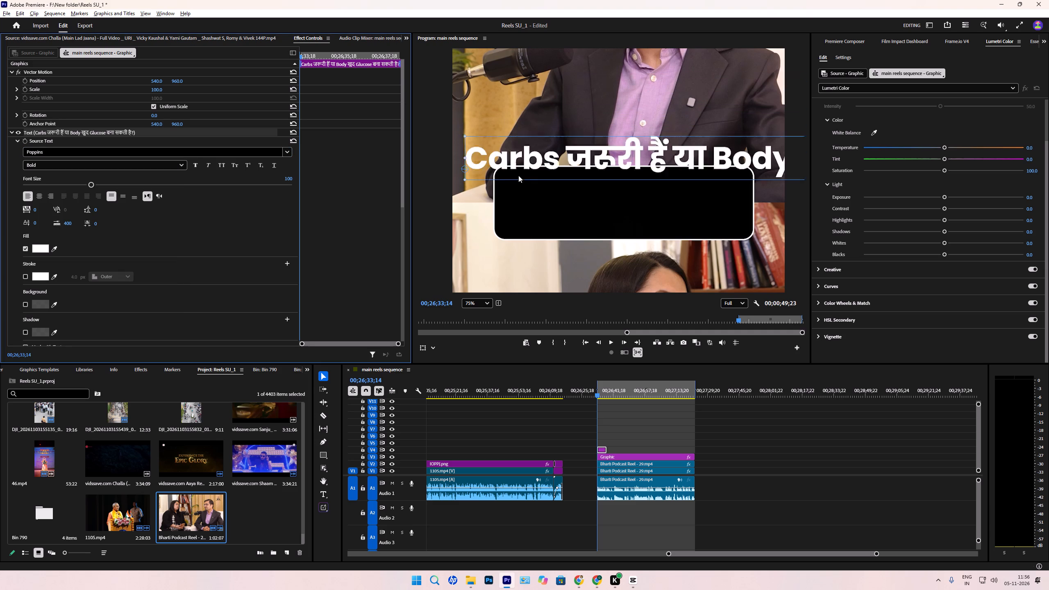
left_click_drag(518, 175, 553, 184)
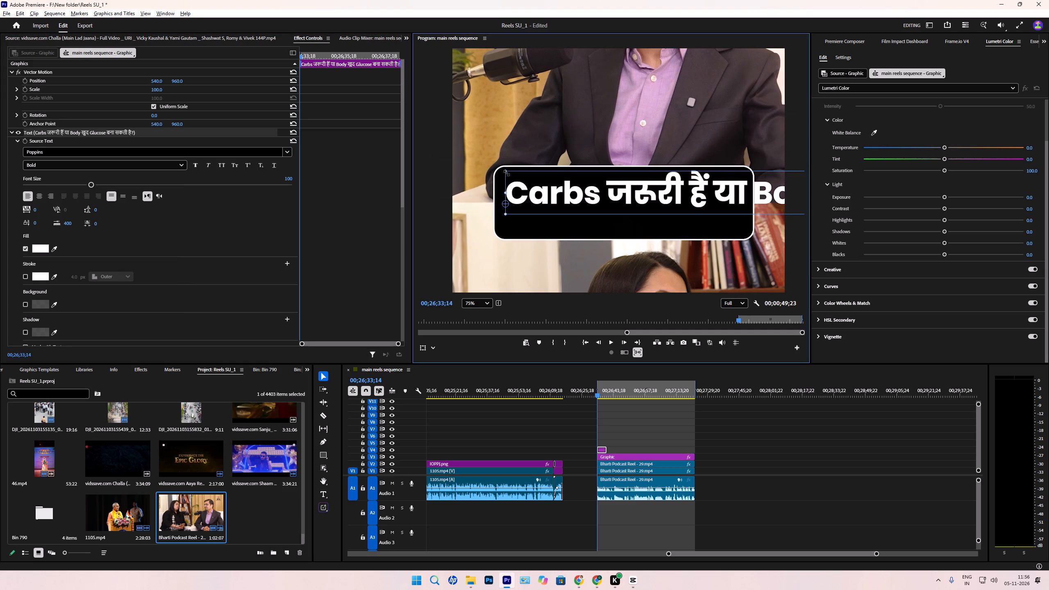
left_click_drag(506, 173, 543, 186)
left_click_drag(611, 198, 608, 191)
double_click(608, 191)
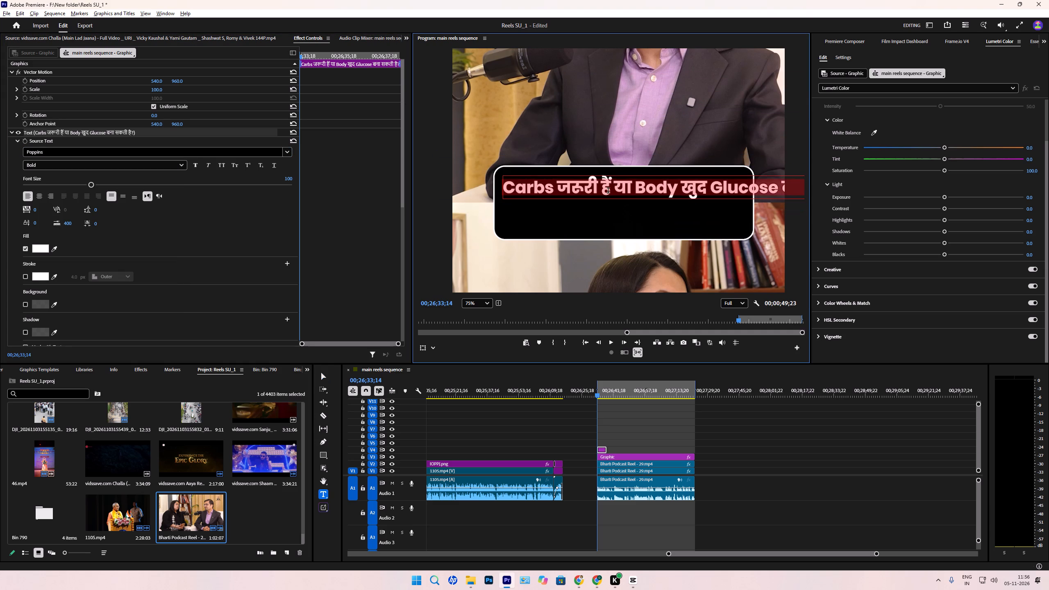
left_click(681, 191)
key("Return")
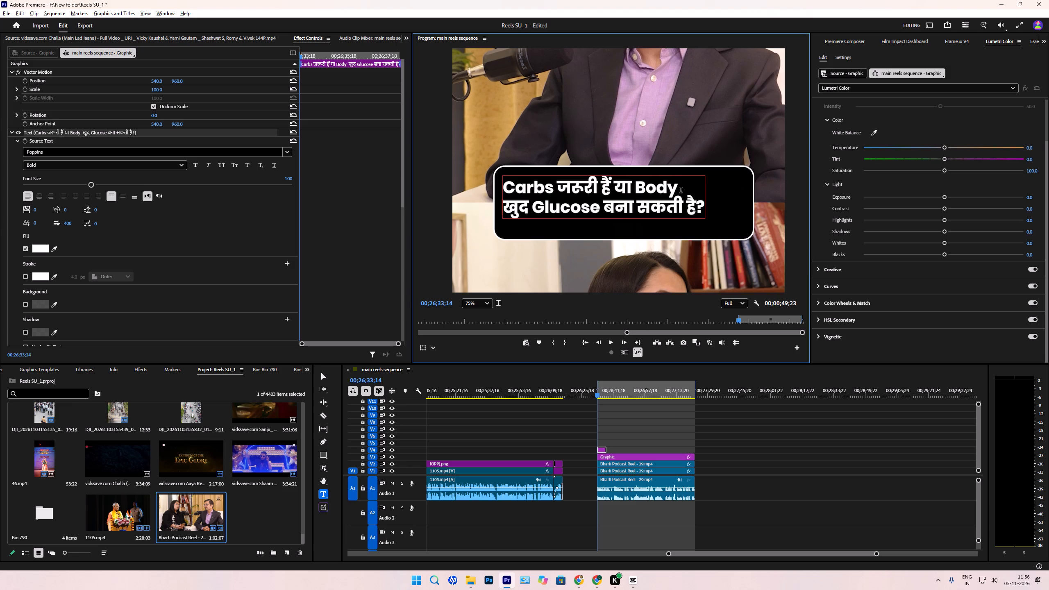
Centre-align the two-line title and enlarge it to fill the width of the black box.
left_click(322, 376)
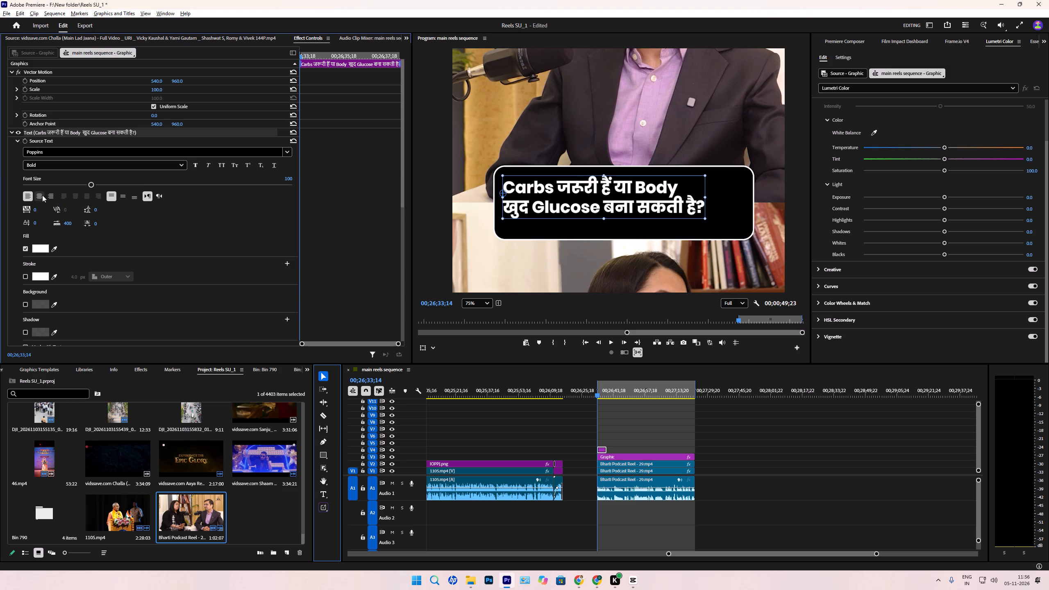
left_click(42, 195)
left_click_drag(557, 197, 670, 203)
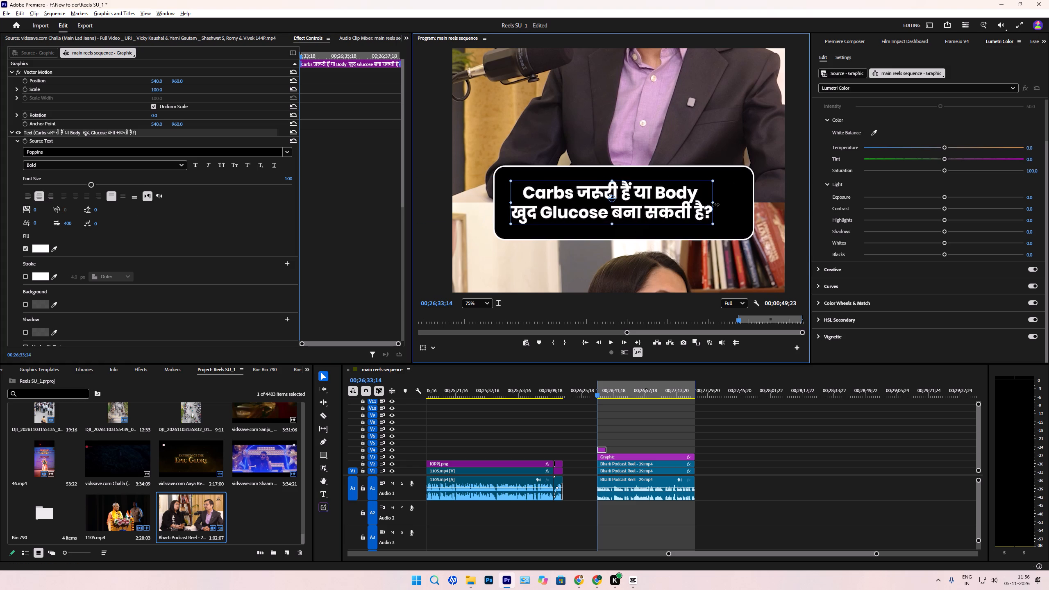
left_click_drag(715, 204, 736, 204)
left_click_drag(699, 202, 708, 202)
Increase the title's line spacing to 14.
left_click_drag(96, 209, 100, 209)
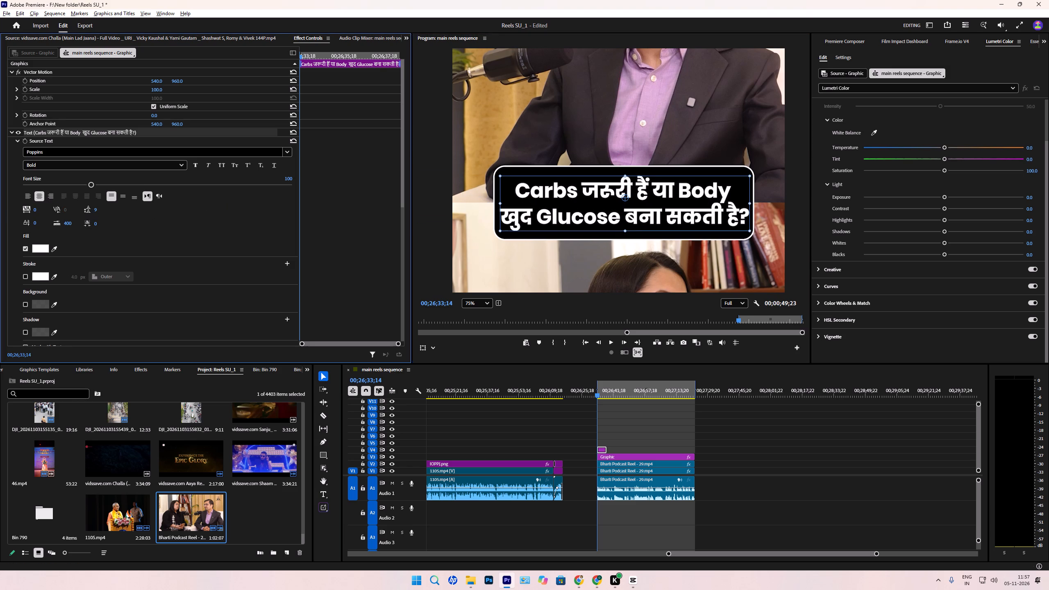
left_click_drag(100, 209, 102, 210)
left_click(571, 201)
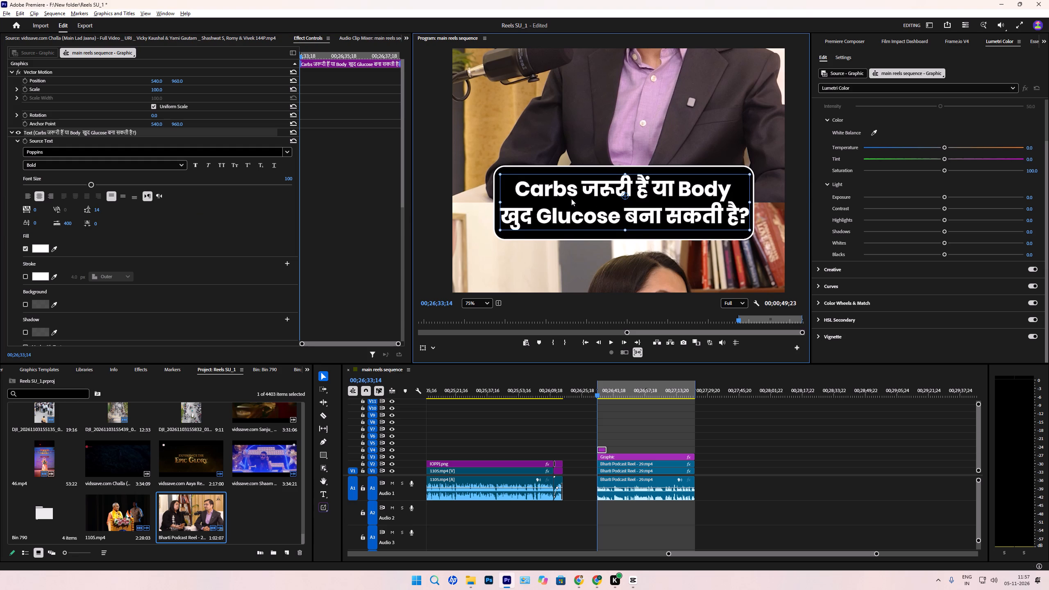
Colour the words "Carbs जरूरी हैं" in the title bright yellow (FFFC00).
double_click(572, 192)
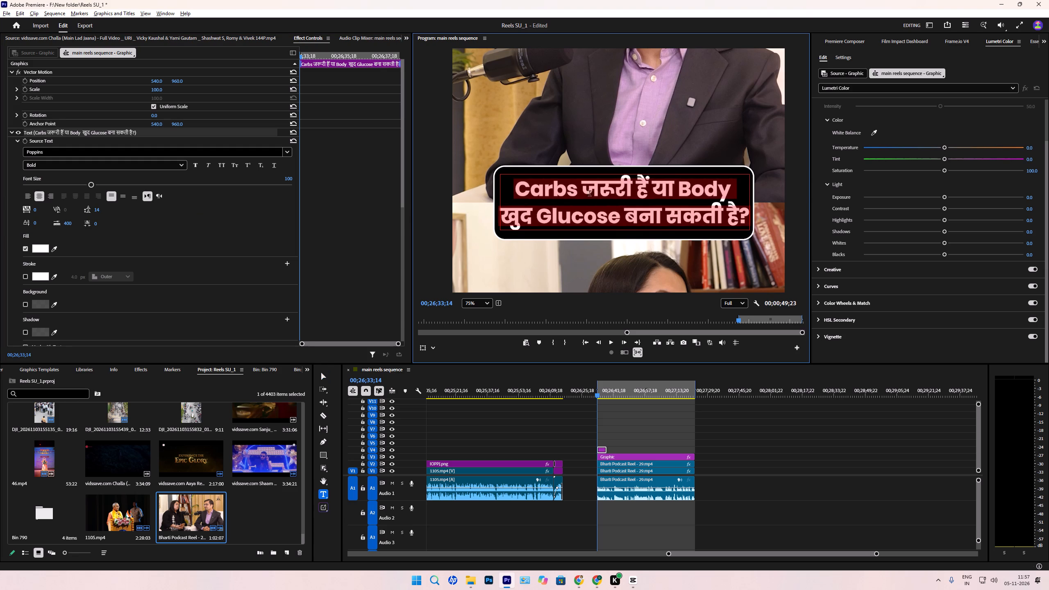
left_click_drag(652, 192, 520, 192)
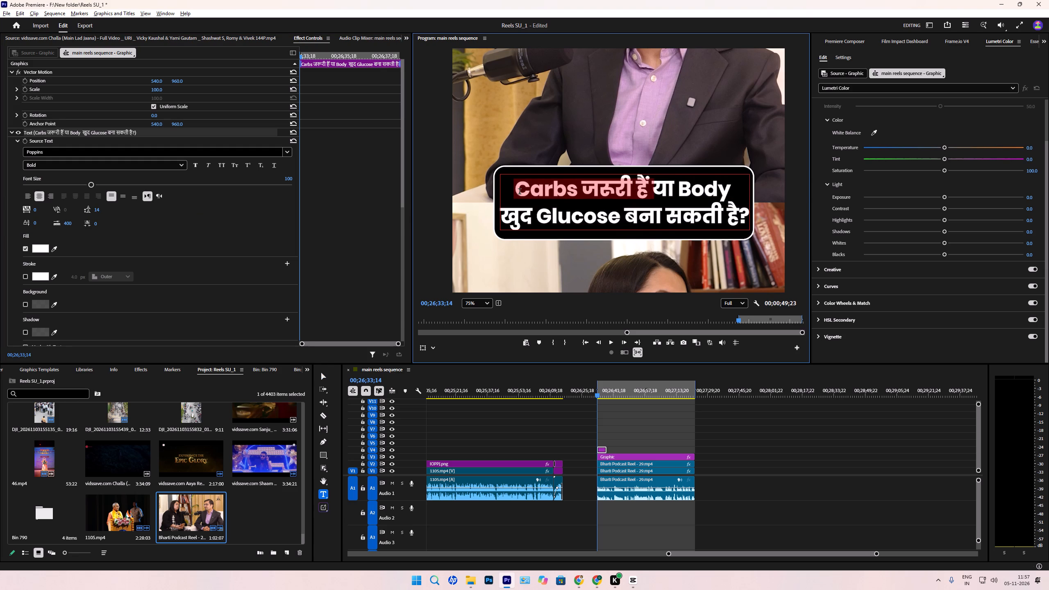
left_click_drag(520, 192, 519, 192)
left_click(39, 252)
left_click(536, 250)
left_click_drag(487, 299, 536, 354)
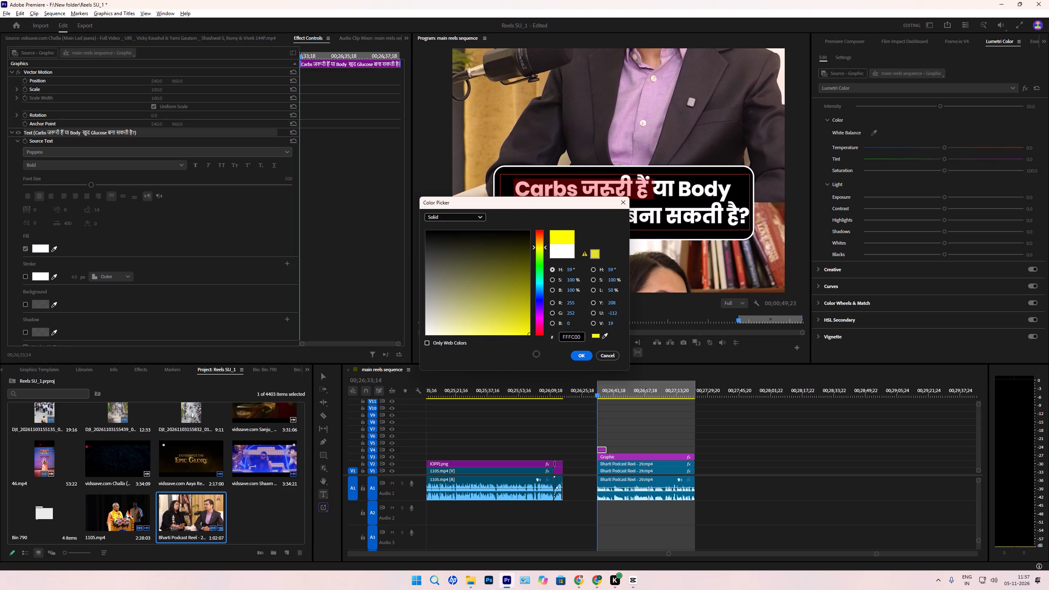
left_click_drag(536, 354, 540, 357)
key("Return")
Colour "Body खुद Glucose" by sampling the yellow from the word "Carbs".
left_click_drag(679, 190, 619, 221)
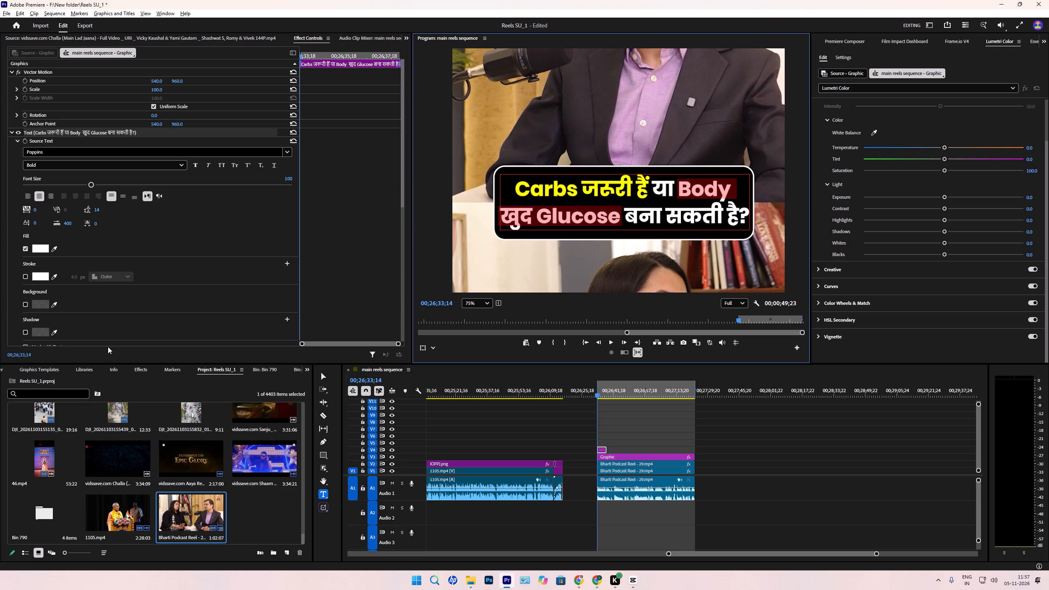
left_click(54, 250)
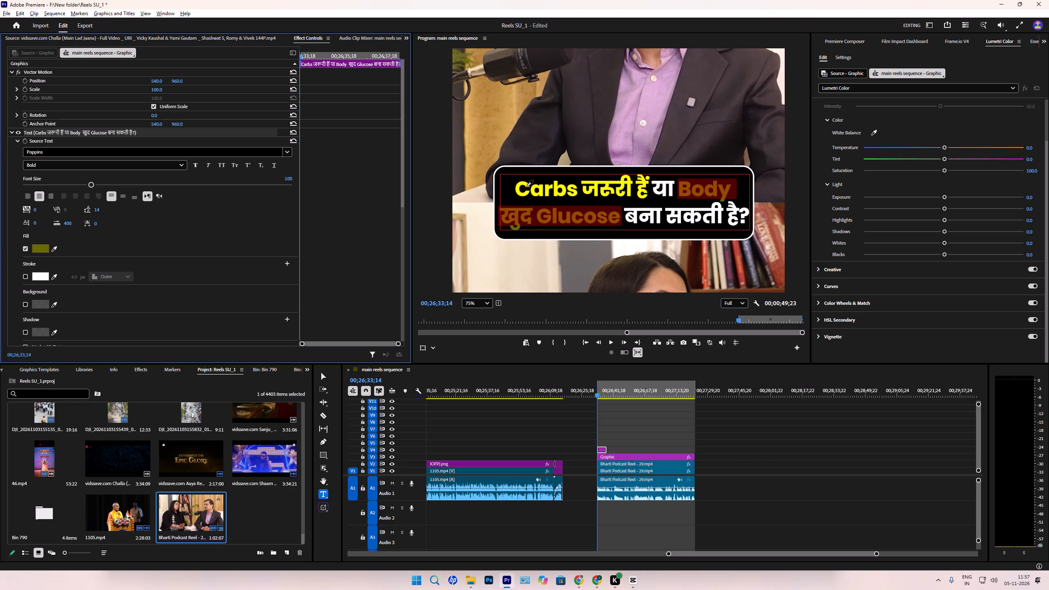
left_click(525, 184)
key("Return")
left_click(325, 377)
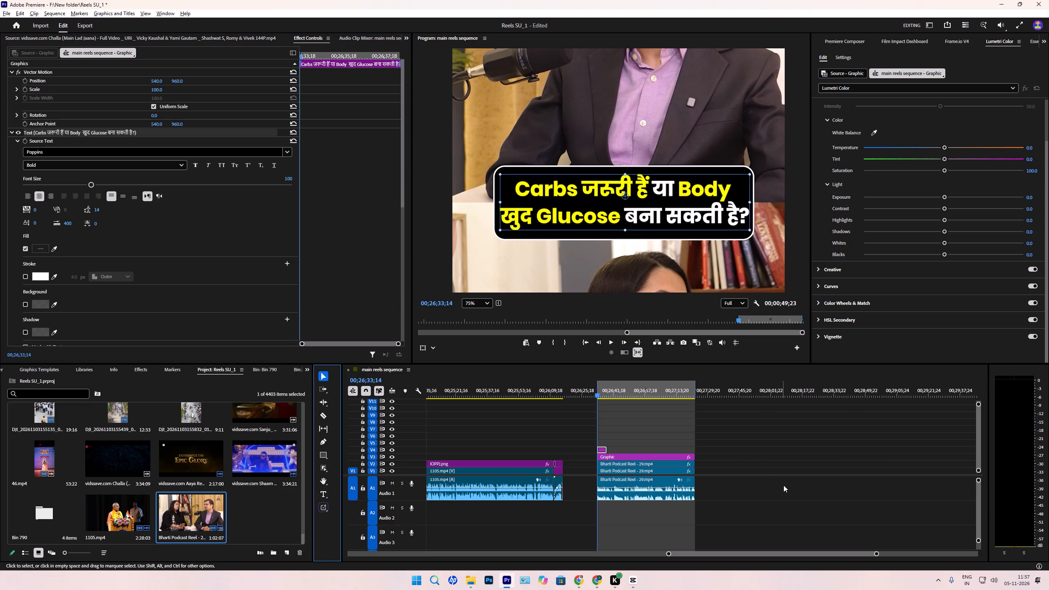
Extend the title text clip to the end of the podcast clips beneath it and scrub through the reel to check it.
left_click(820, 468)
left_click_drag(611, 449, 695, 463)
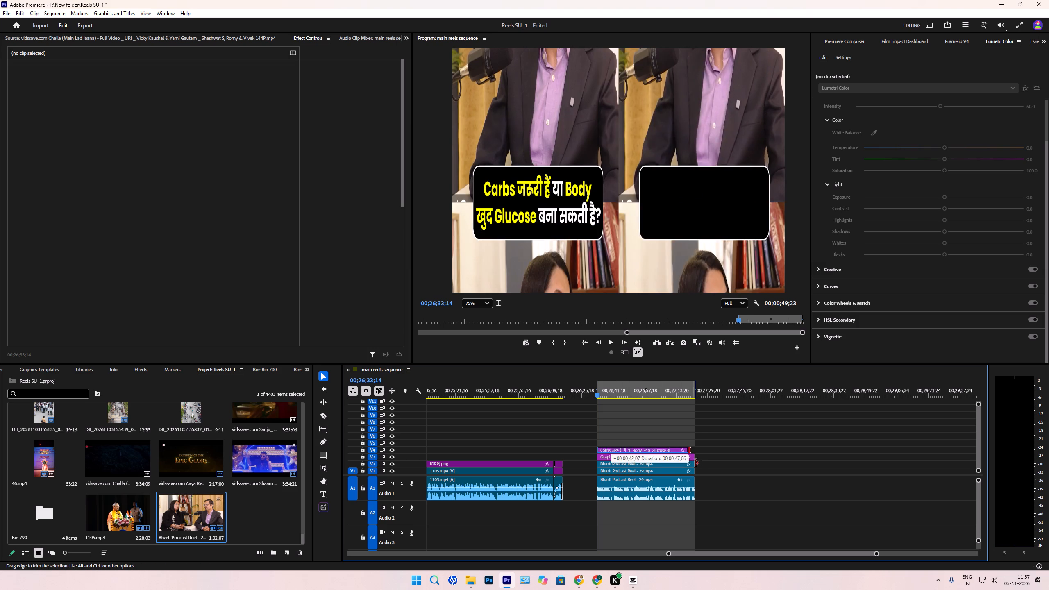
left_click_drag(695, 463, 699, 465)
left_click_drag(603, 391, 610, 401)
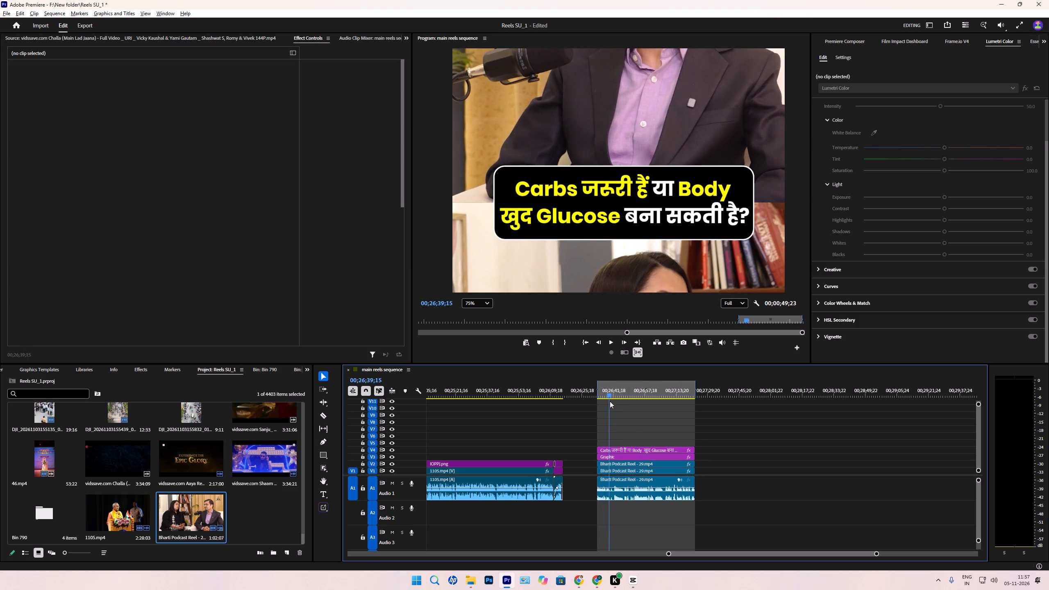
left_click_drag(610, 401, 654, 431)
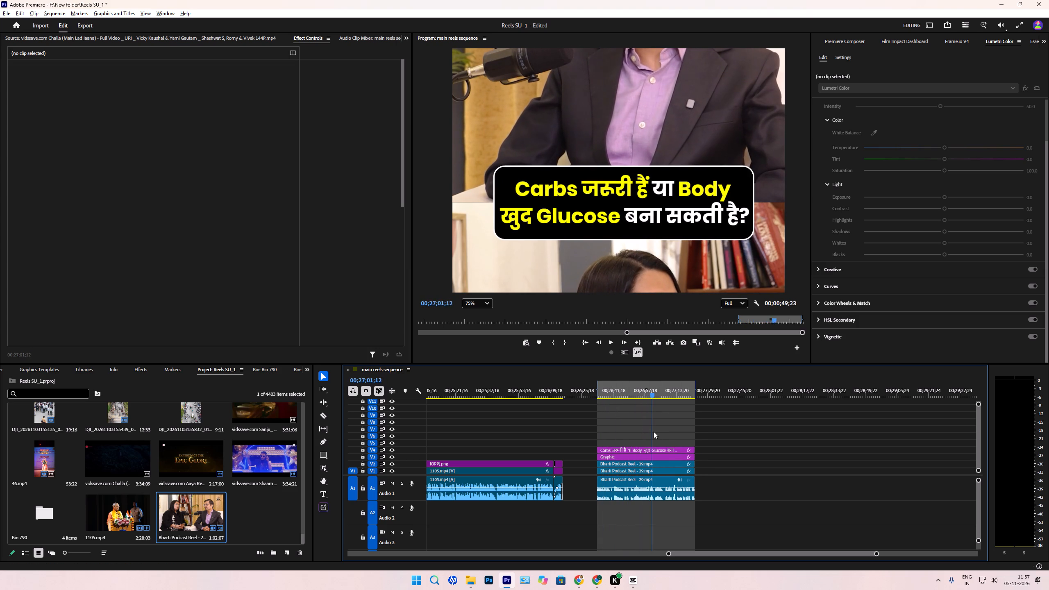
left_click_drag(654, 431, 693, 461)
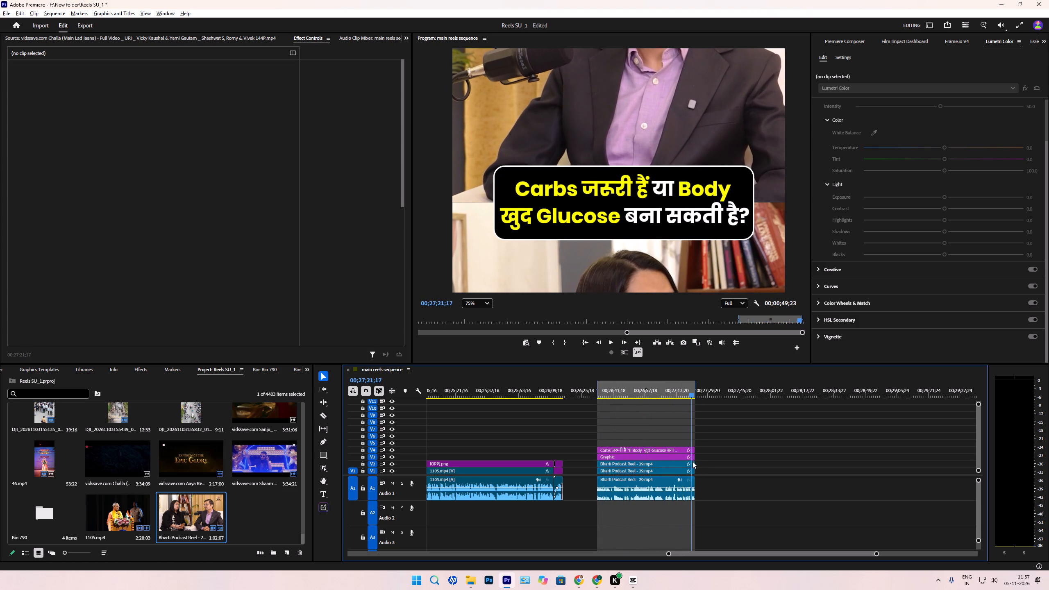
left_click_drag(693, 461, 611, 453)
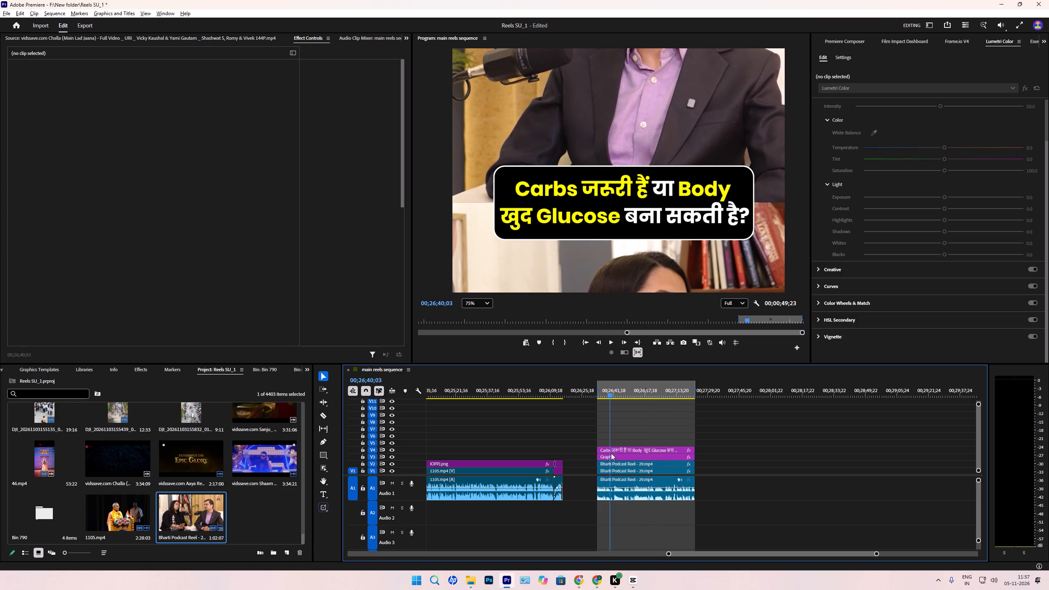
left_click_drag(611, 453, 599, 452)
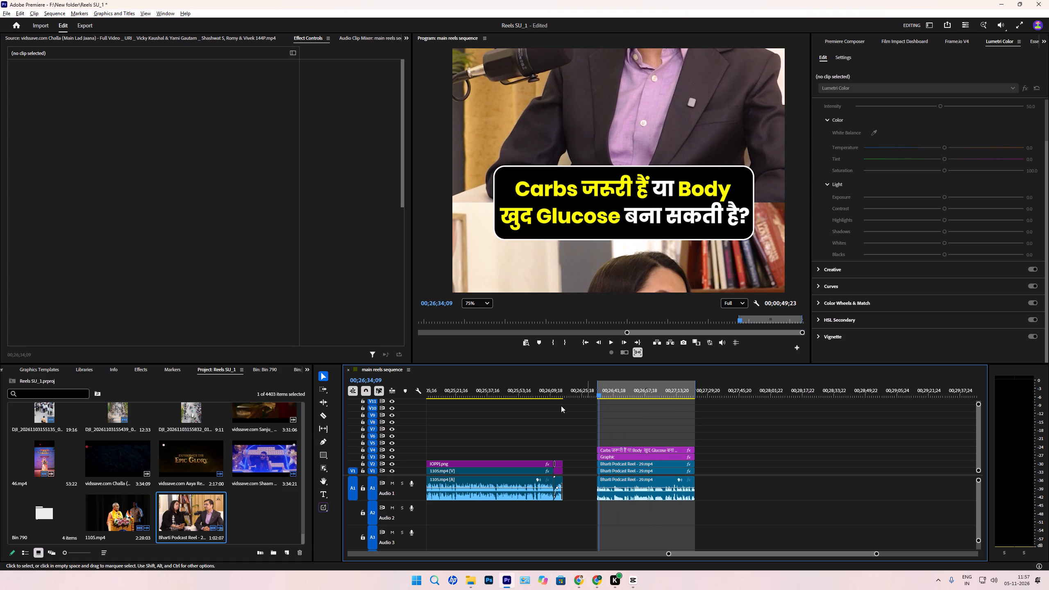
Select all the Bharti Podcast Reel - 29 clips with their graphics and mark that selection as the in/out range.
left_click(581, 387)
left_click_drag(587, 431, 697, 527)
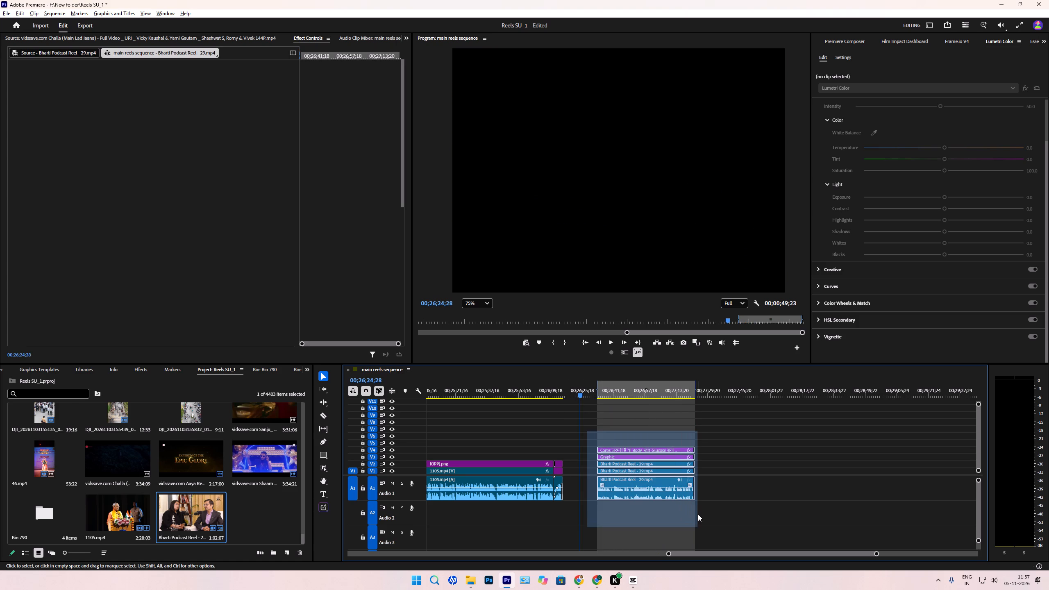
key("slash")
Start a media export and browse to the Reel folder inside ashwin, Bharti Podcast _02 (1) on the F drive as the save location.
key("ctrl+m")
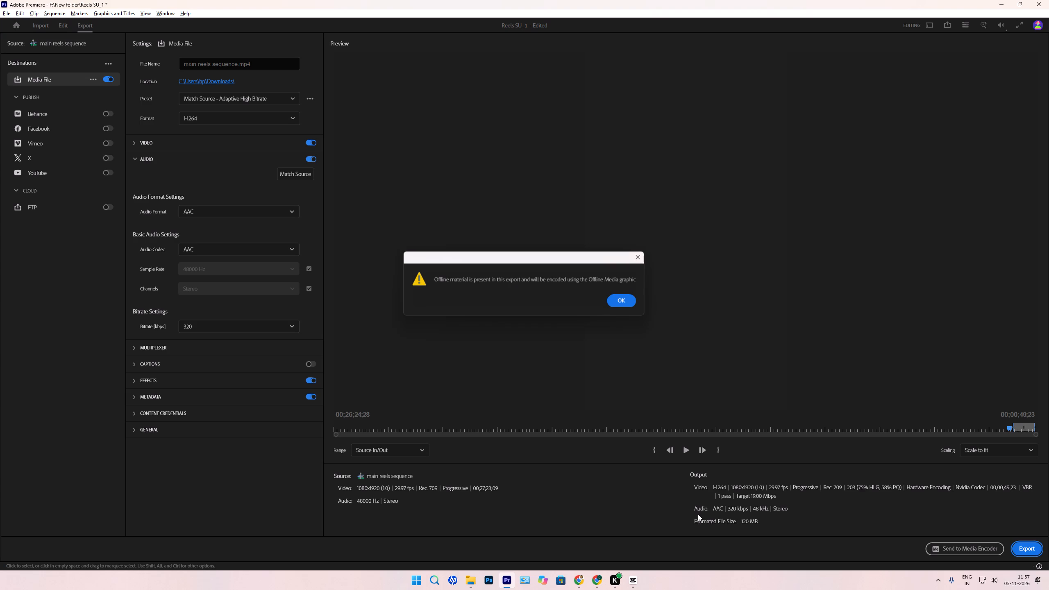
left_click(626, 298)
left_click(220, 76)
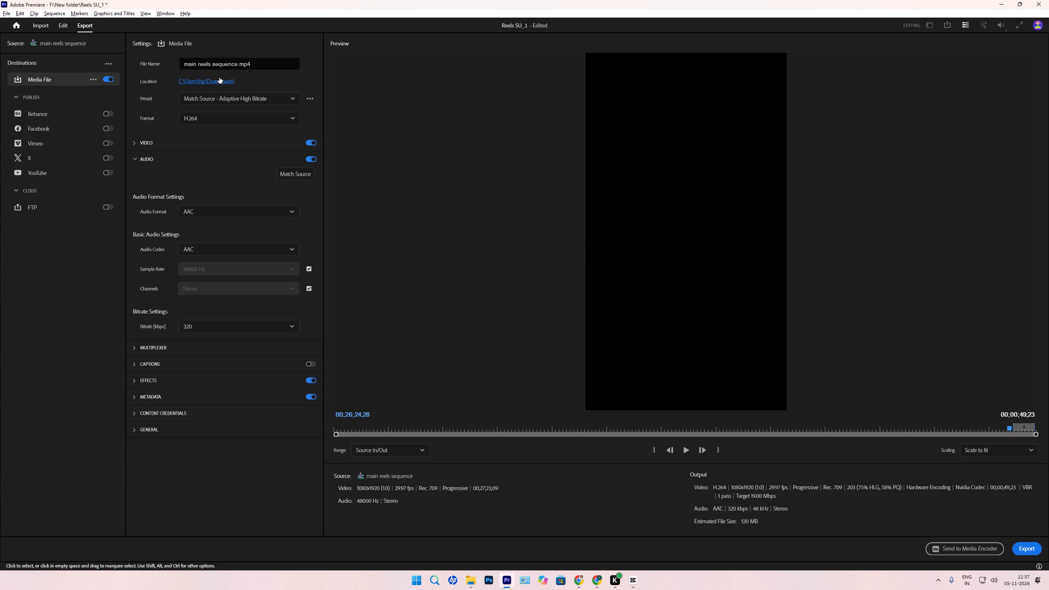
left_click(219, 77)
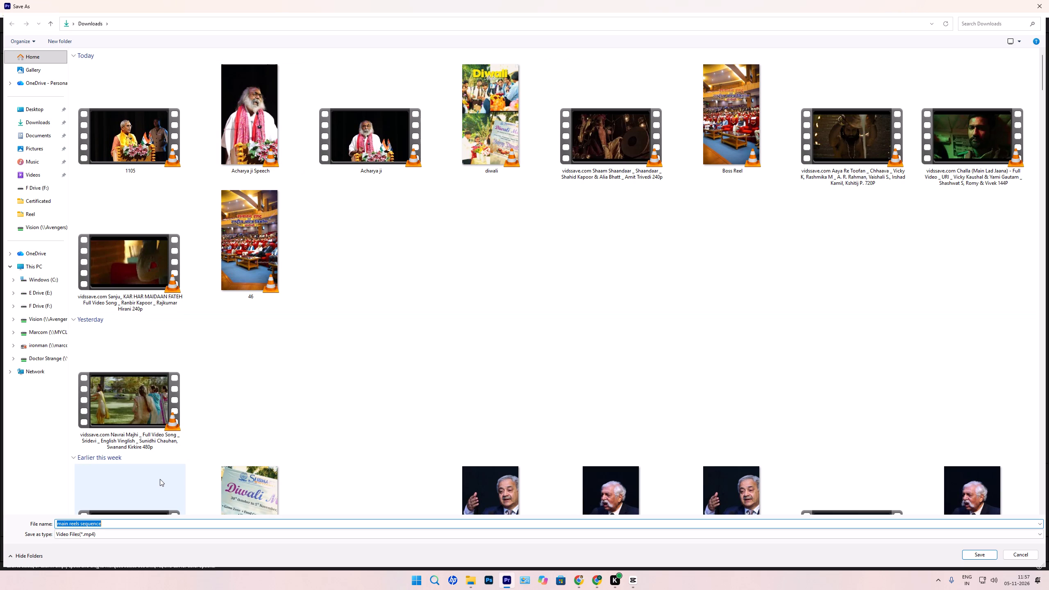
left_click(35, 295)
left_click(34, 306)
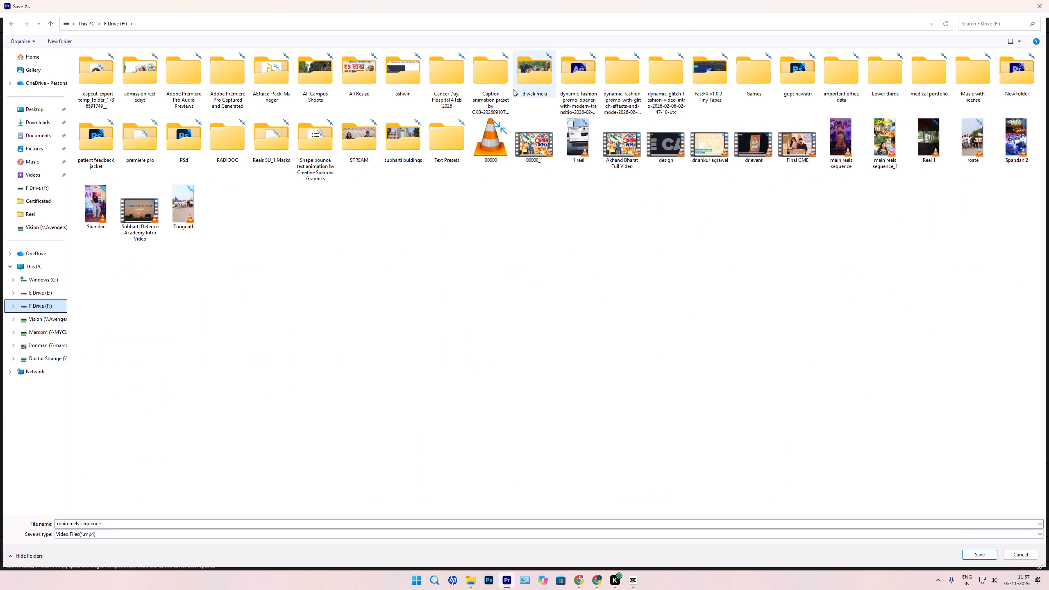
left_click(427, 83)
double_click(416, 79)
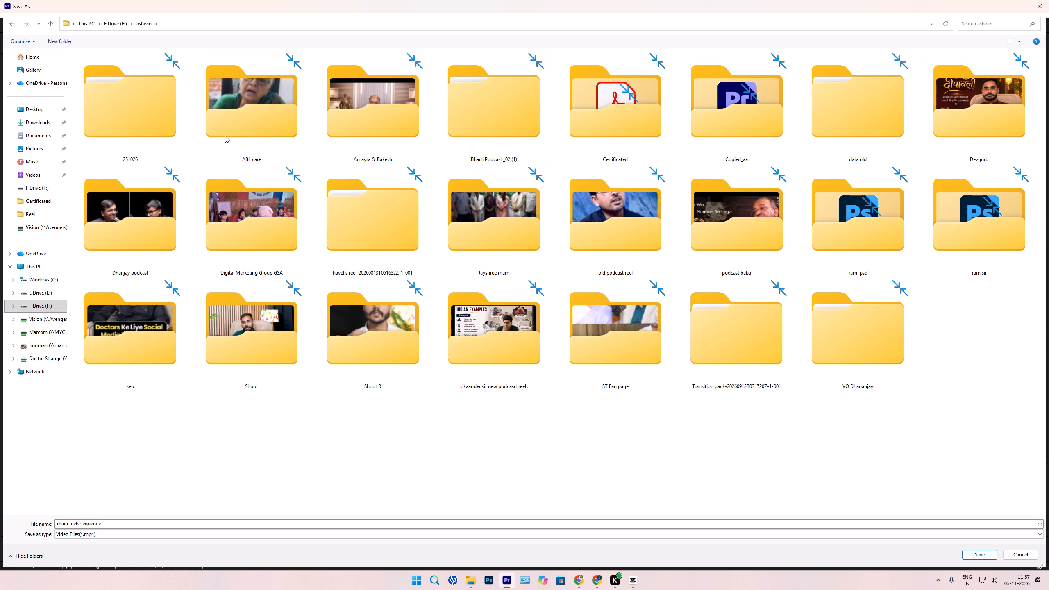
double_click(483, 112)
double_click(173, 82)
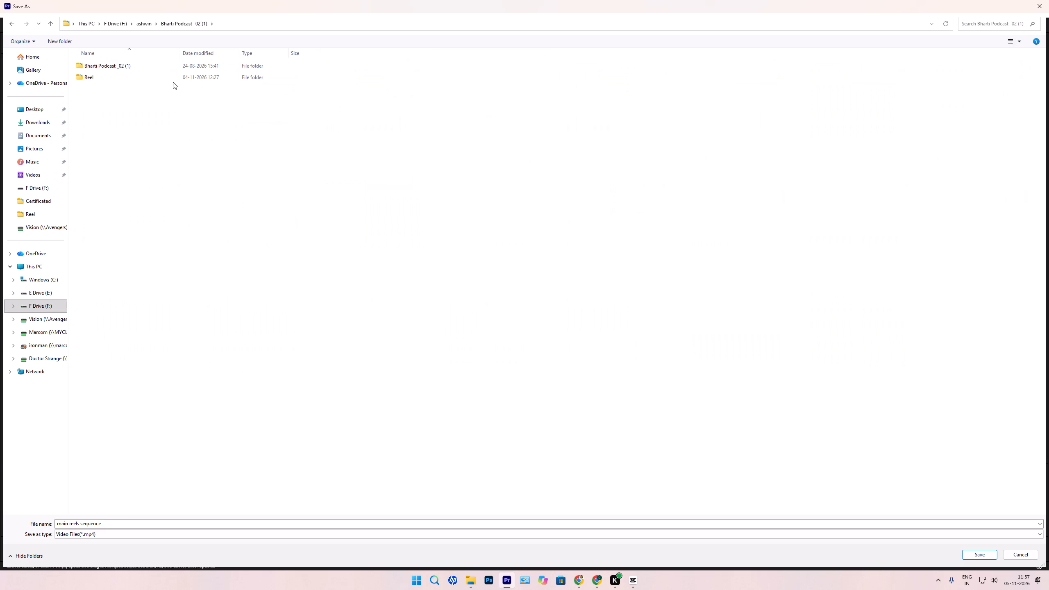
double_click(124, 73)
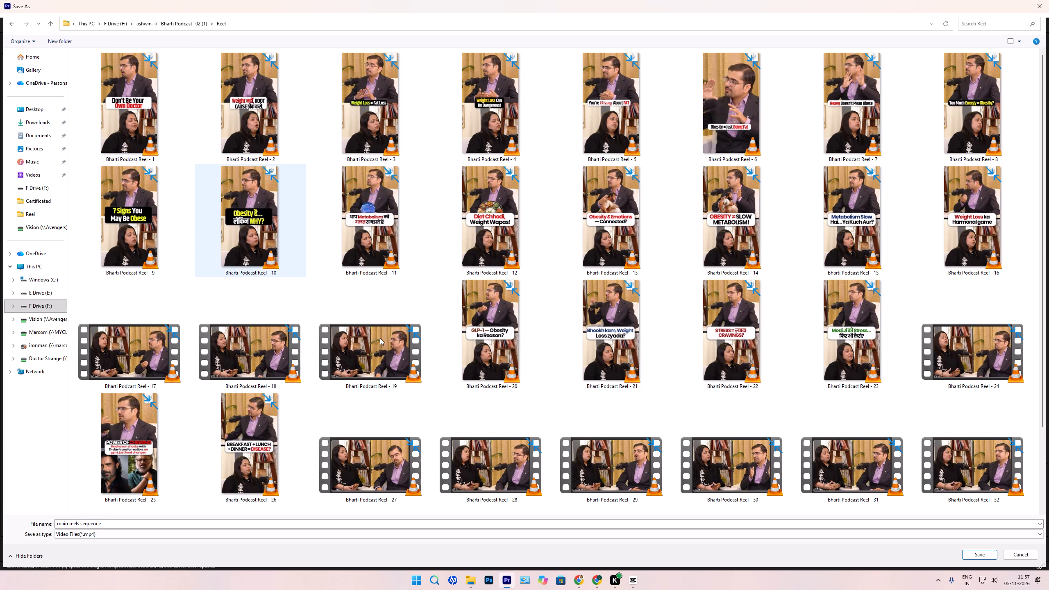
Save the export under the file name "Bharti Podcast Reel - 29 edit", based on the existing reel 29 name.
scroll(307, 251, "down", 5)
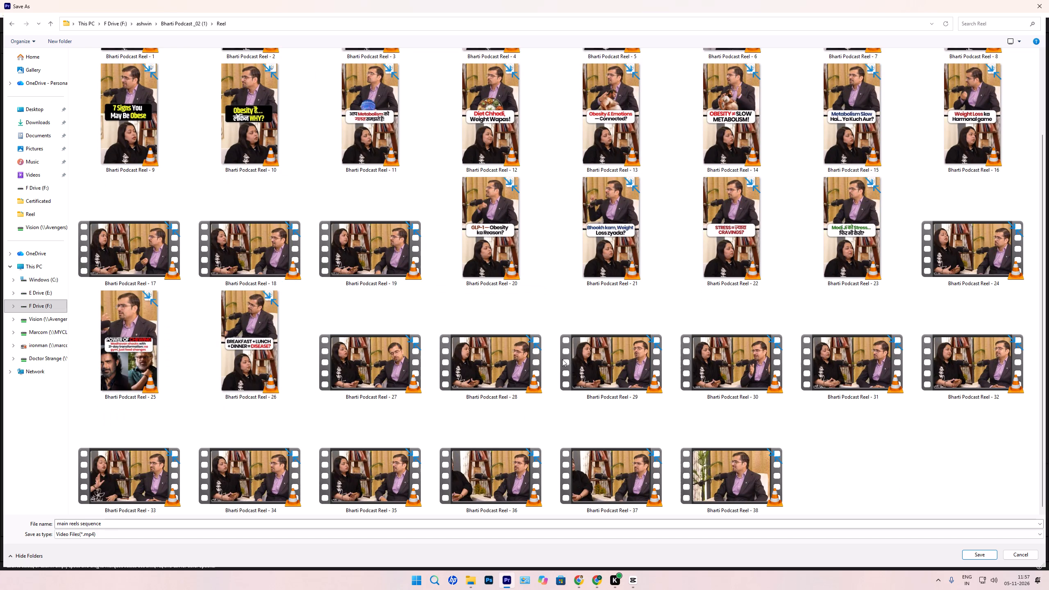
left_click(562, 359)
left_click(118, 520)
left_click(118, 524)
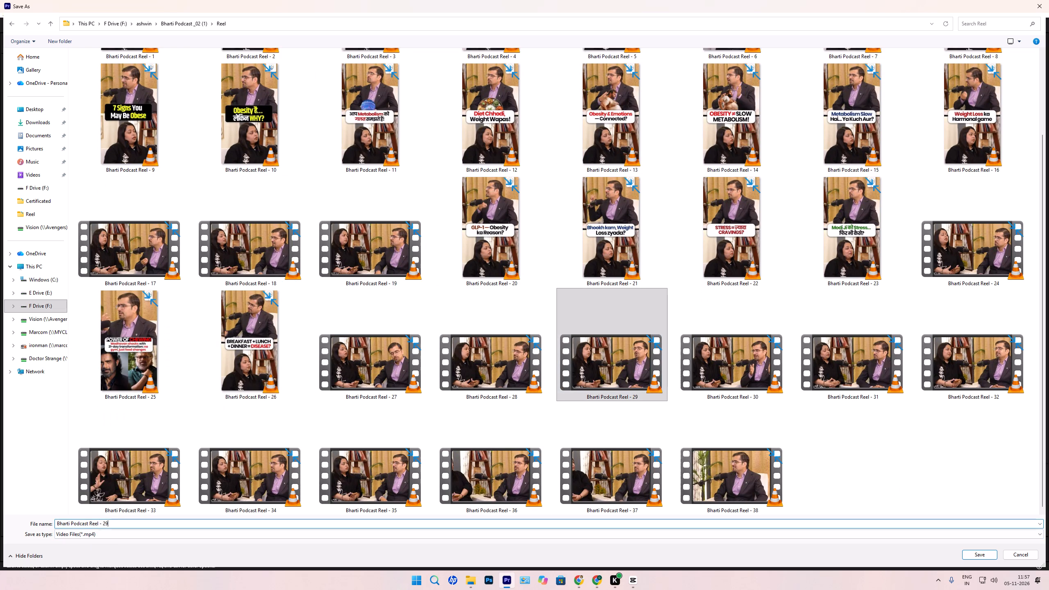
key("space")
type("edit")
key("Return")
key("Return")
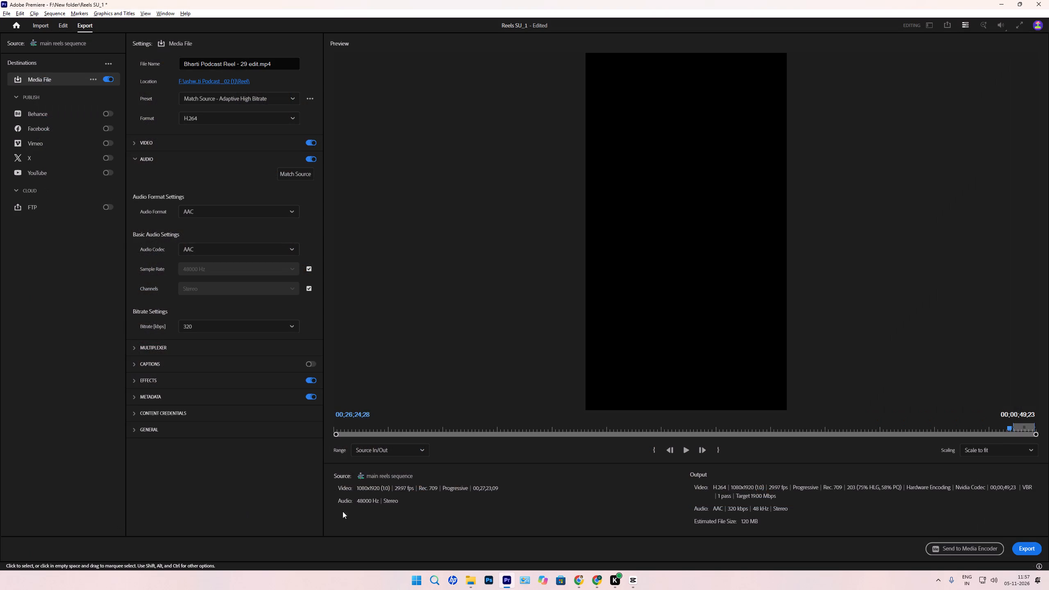
Export the marked range as H.264 with the Match Source - Adaptive High Bitrate preset.
left_click(1015, 559)
left_click(1021, 548)
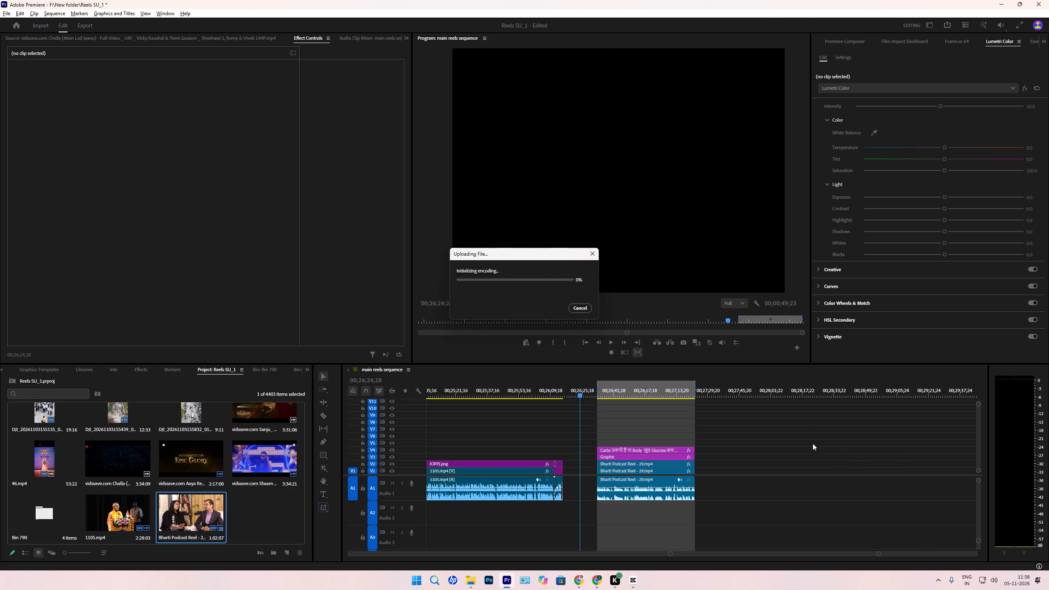
Switch to CapCut and close the open 1105 project.
left_click(629, 579)
double_click(629, 579)
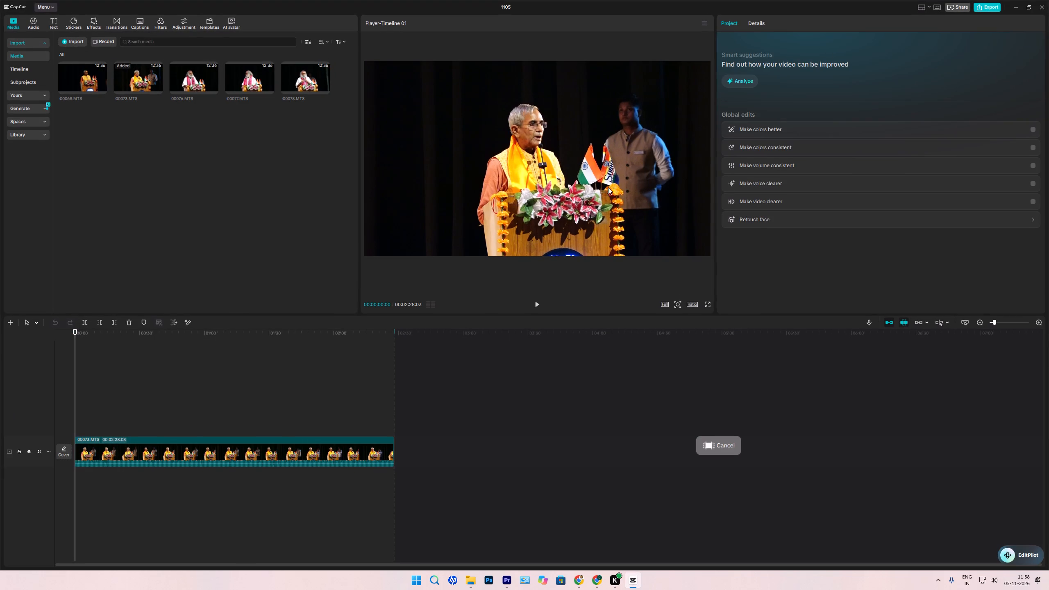
left_click(1043, 7)
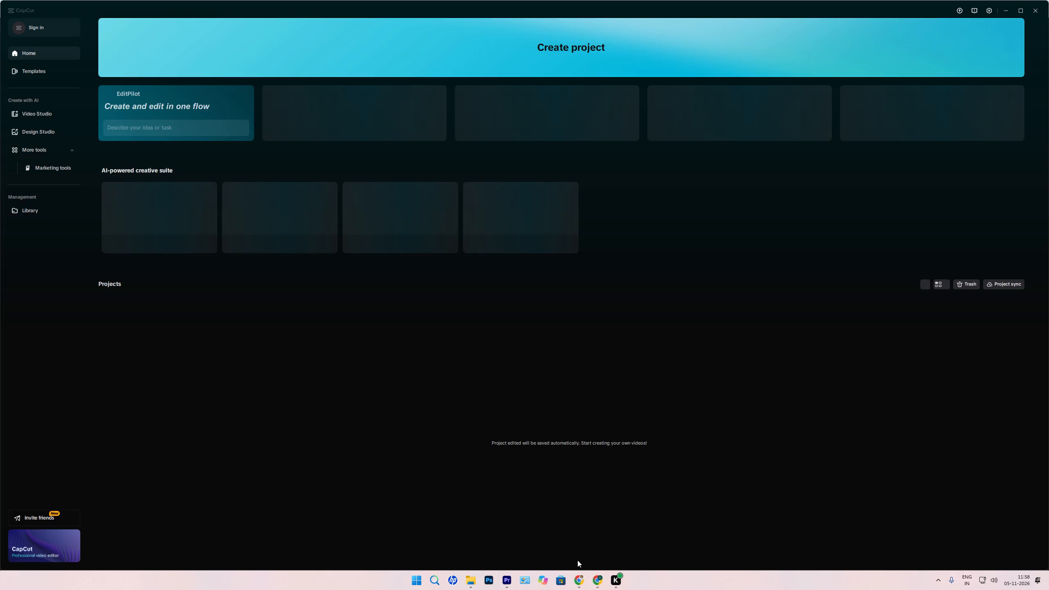
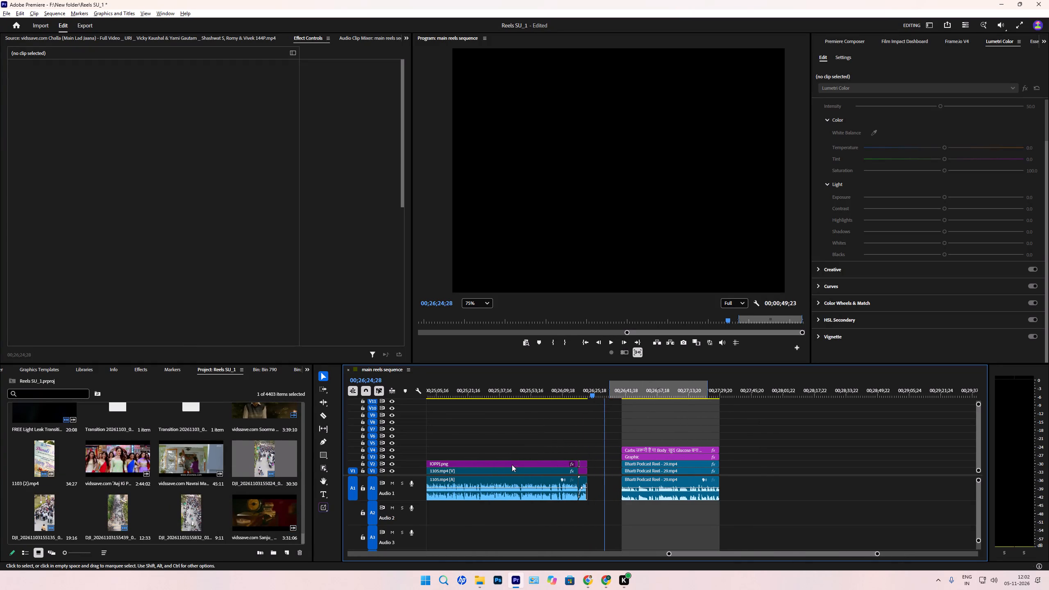
Mark the 1105.mp4 speech section, with its overlay and end clips, as the In/Out range in the main reels sequence.
scroll(555, 444, "up", 5)
left_click_drag(556, 393, 481, 417)
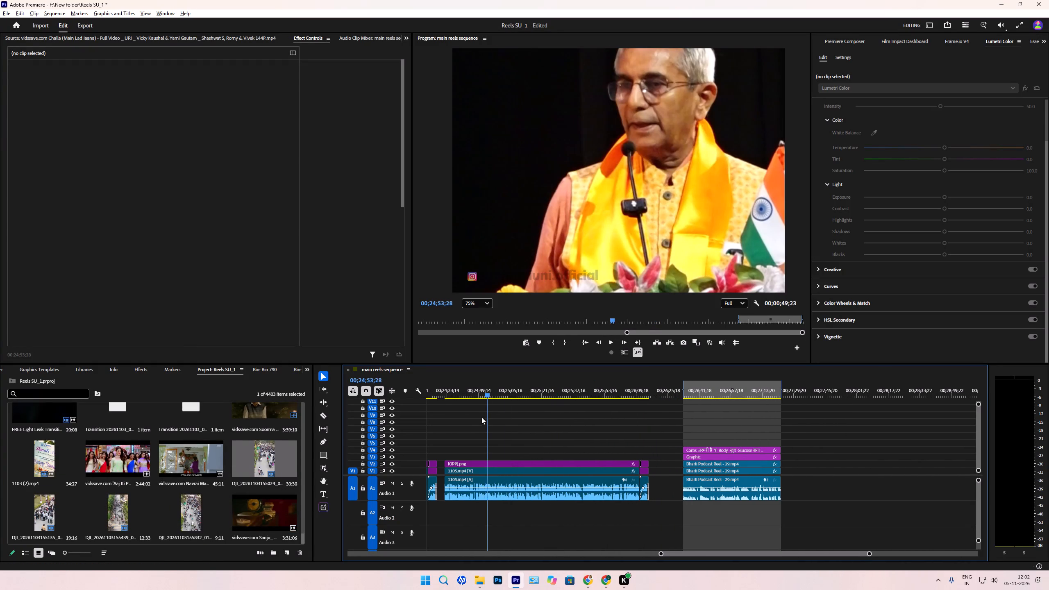
left_click_drag(481, 417, 495, 420)
scroll(514, 437, "up", 2)
left_click_drag(493, 434, 678, 533)
key("slash")
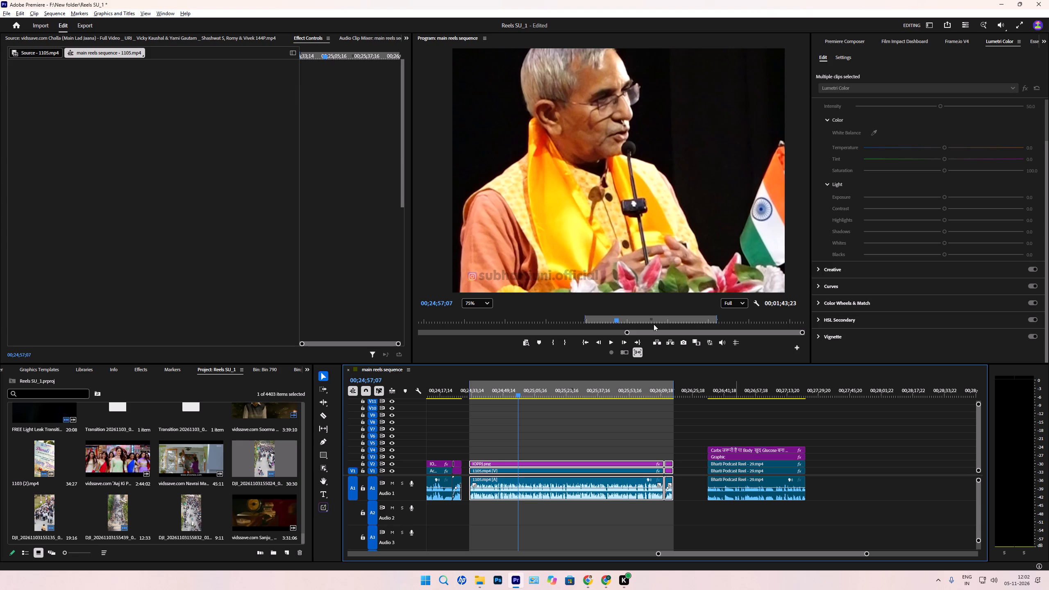
left_click(691, 393)
left_click(688, 428)
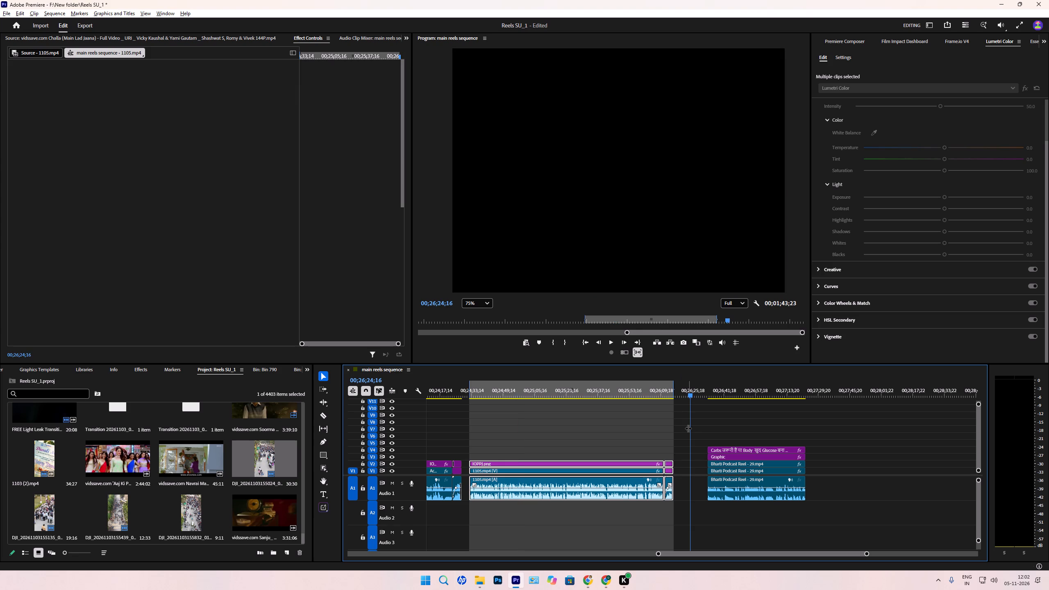
Start a media export of the marked range and set its file name to "Boss Speech".
key("ctrl+m")
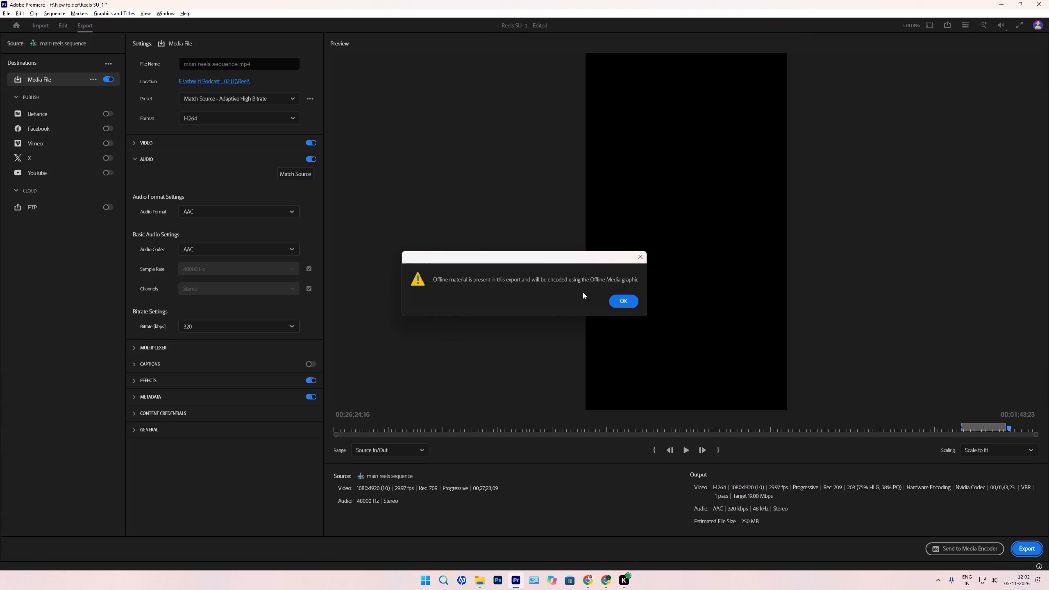
left_click(625, 303)
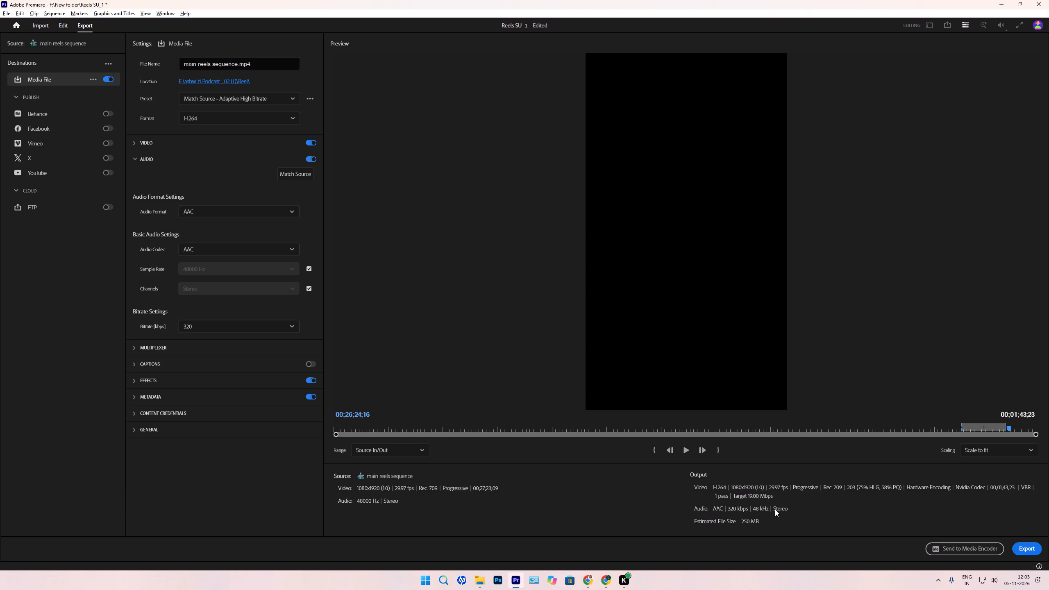
left_click_drag(265, 65, 264, 65)
left_click_drag(264, 65, 142, 65)
type("acharya ji sp")
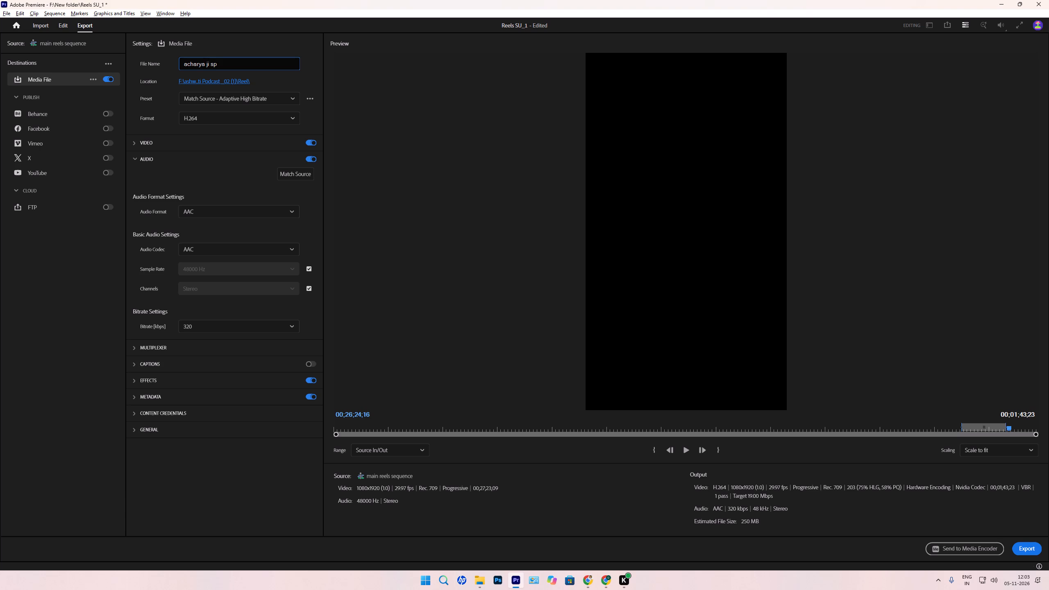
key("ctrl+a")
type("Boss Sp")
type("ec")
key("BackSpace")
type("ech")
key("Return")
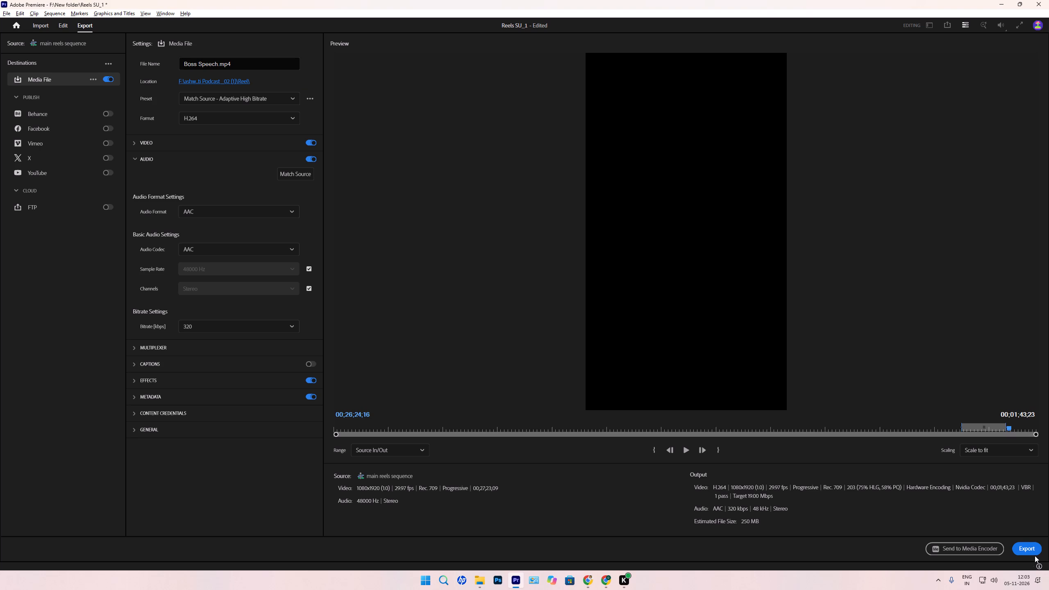
Open the save location of the Boss Speech export.
left_click(187, 80)
Choose the Downloads folder as the save location for the Boss Speech export.
left_click(52, 120)
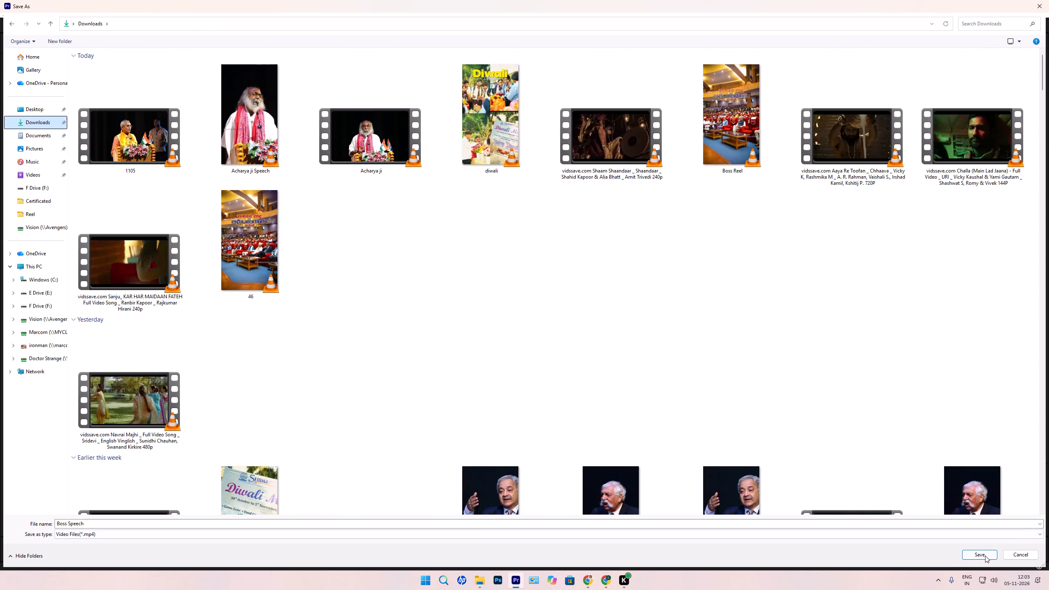
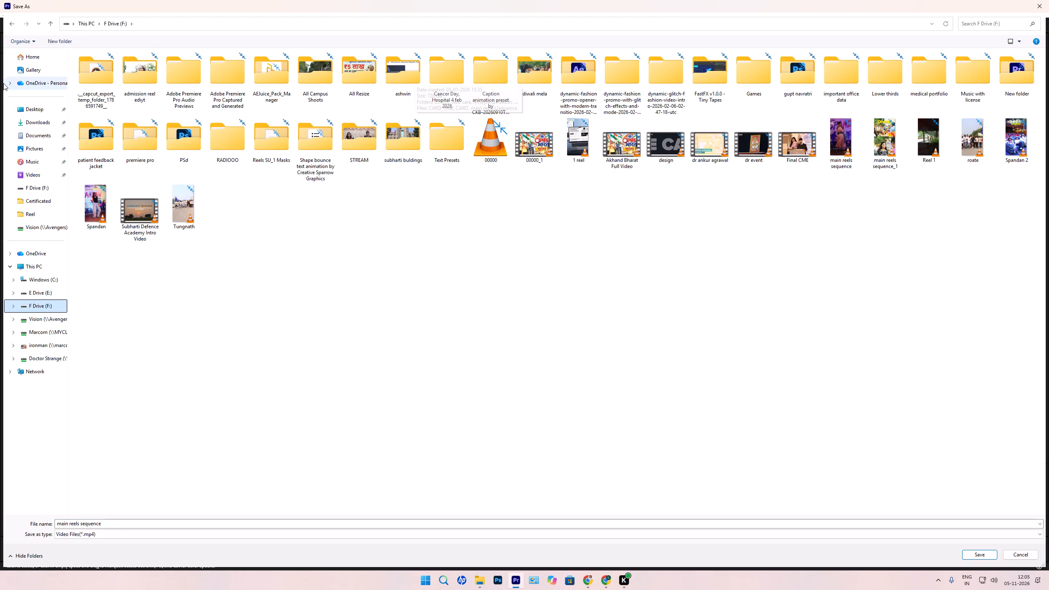
Check the Downloads folder for the Boss Speech video, leave without saving, and return to editing the main reels sequence.
left_click(27, 126)
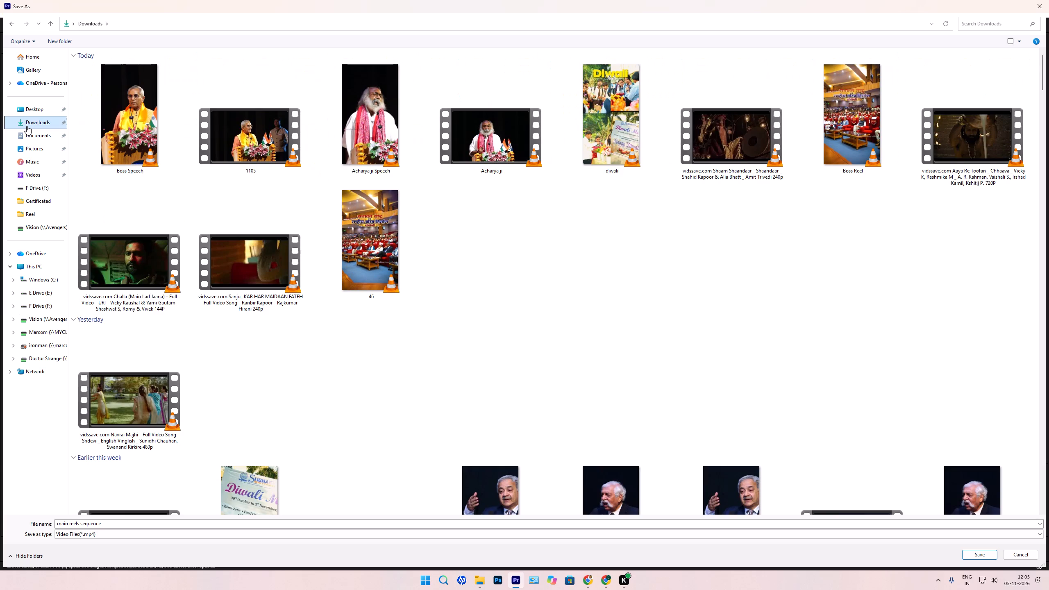
key("Escape")
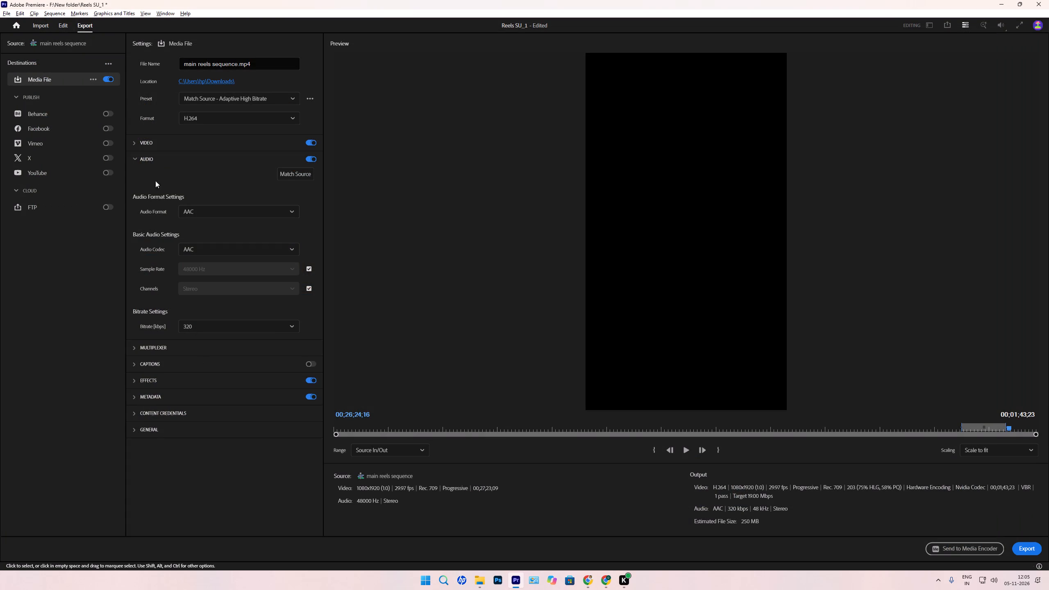
left_click(66, 25)
scroll(647, 462, "down", 2)
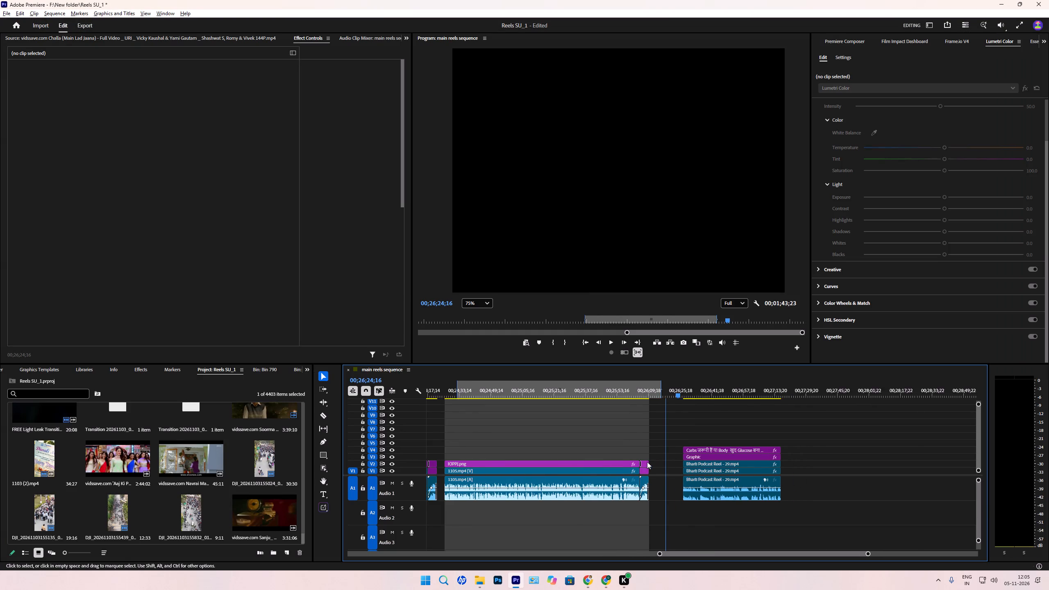
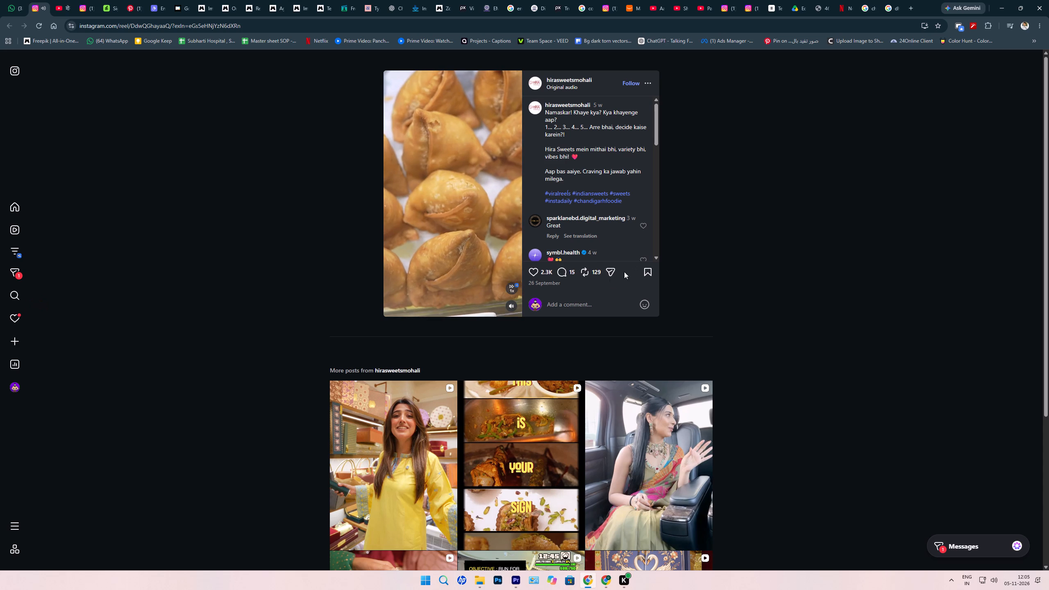
Copy the share link of the hirasweetsmohali "Namaskar" Instagram reel.
left_click(609, 274)
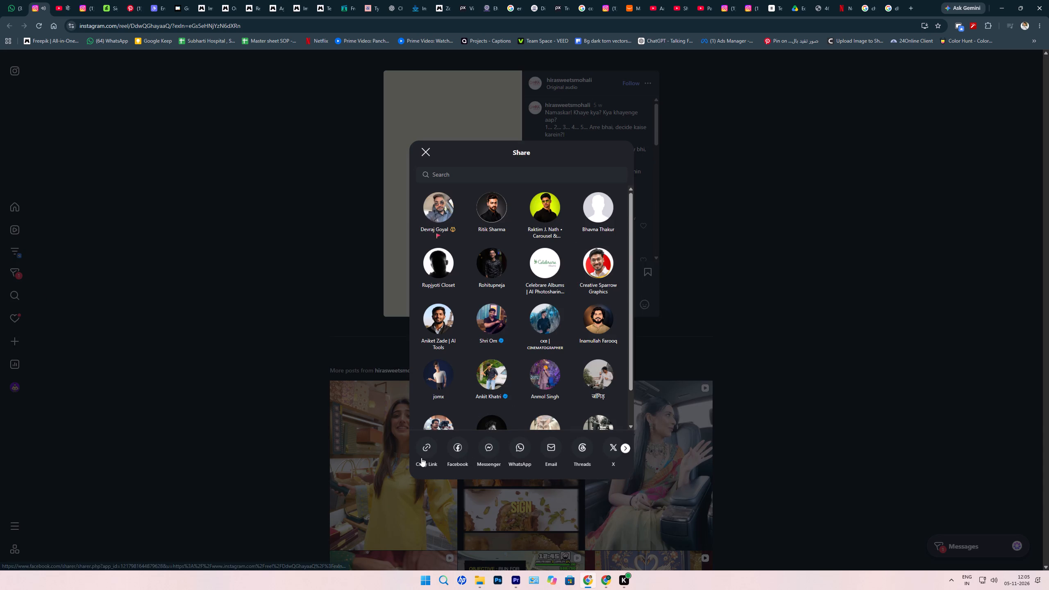
left_click(423, 454)
left_click(291, 313)
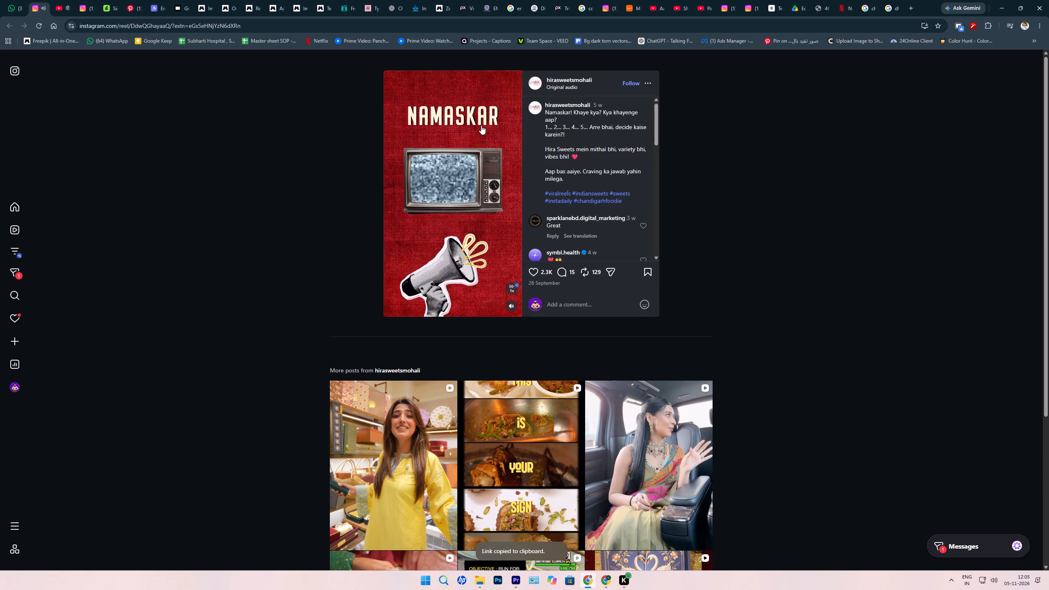
left_click(481, 125)
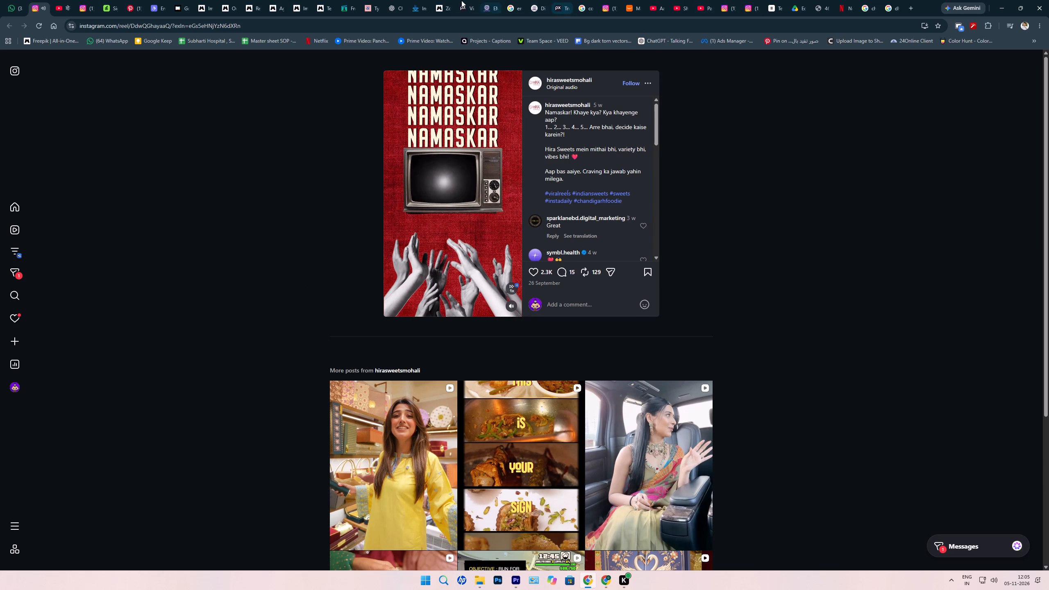
Switch to fastvideosave.net, submit the copied reel link and download the video from Server 1.
left_click(422, 0)
left_click(454, 150)
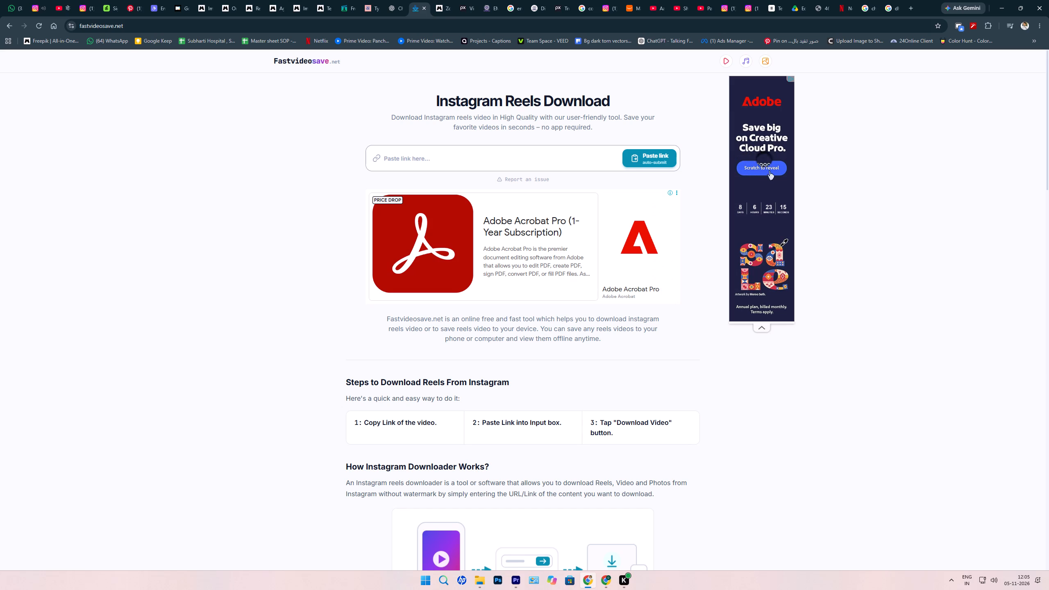
key("ctrl+v")
key("Return")
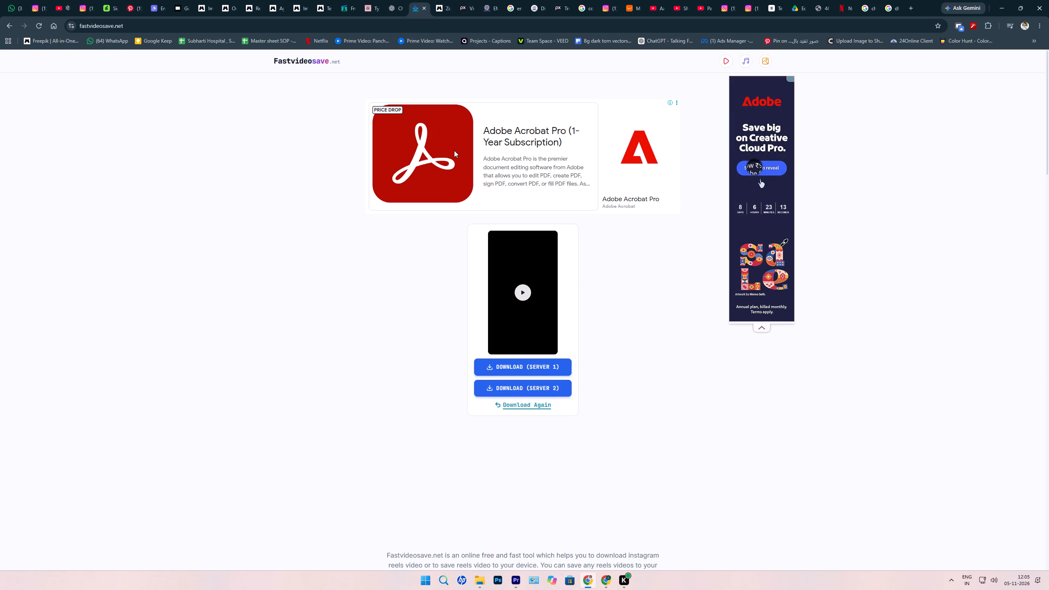
scroll(501, 254, "down", 1)
left_click(501, 319)
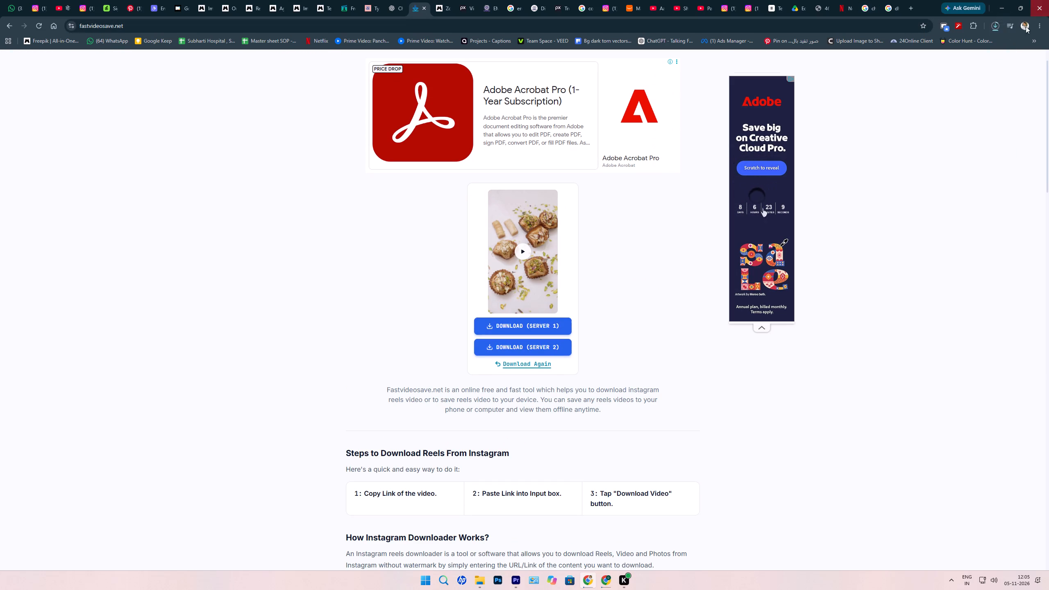
Bring the downloaded Video-44920.mp4 into Premiere's main reels sequence on V1 and A1, after the Bharti Podcast Reel clips, and select it.
left_click_drag(890, 51, 888, 52)
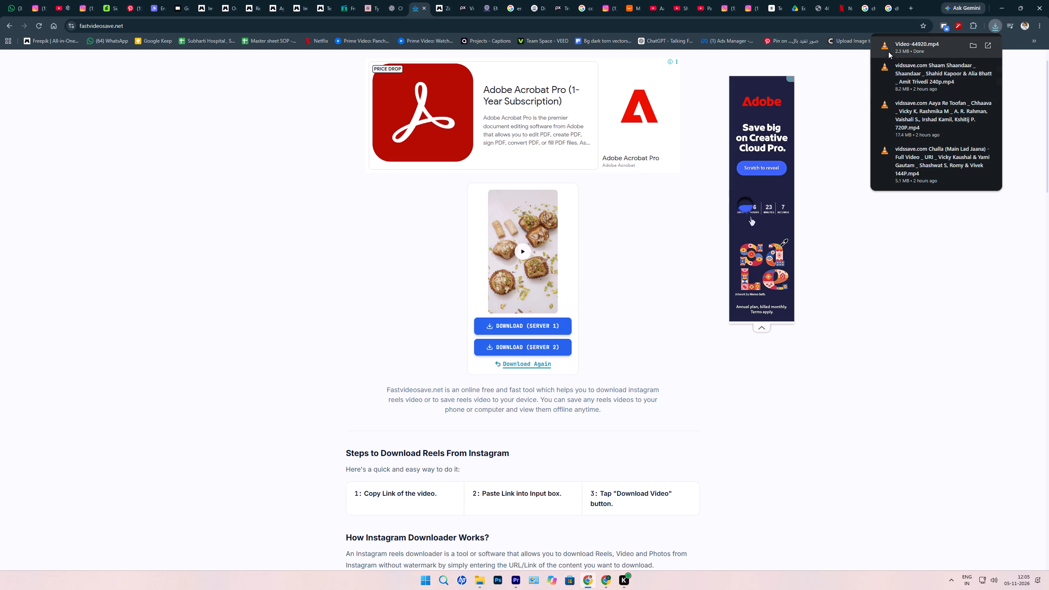
left_click_drag(888, 52, 774, 469)
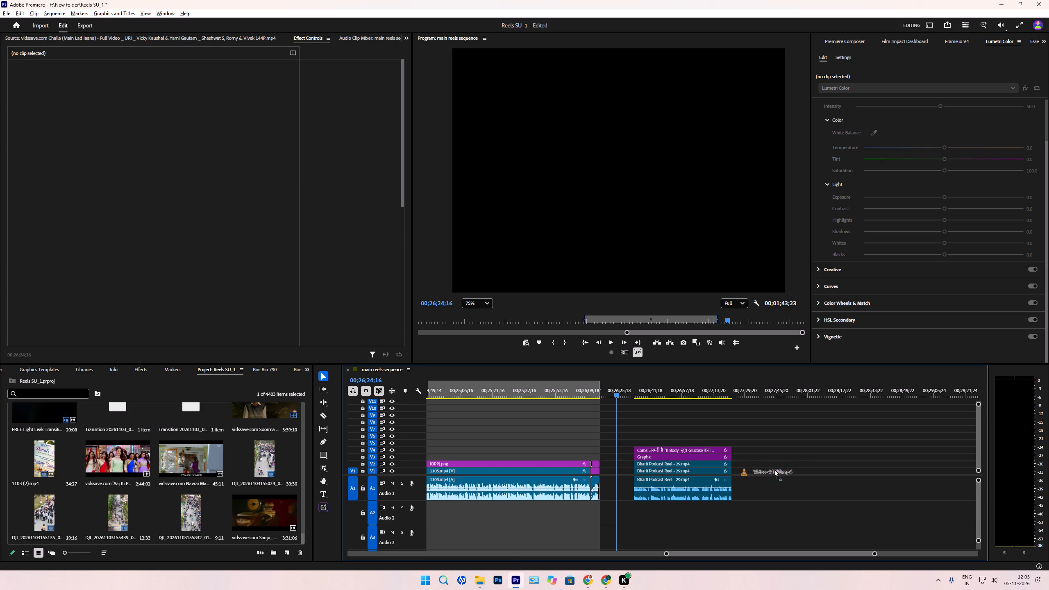
left_click_drag(774, 469, 756, 471)
left_click_drag(764, 452, 773, 481)
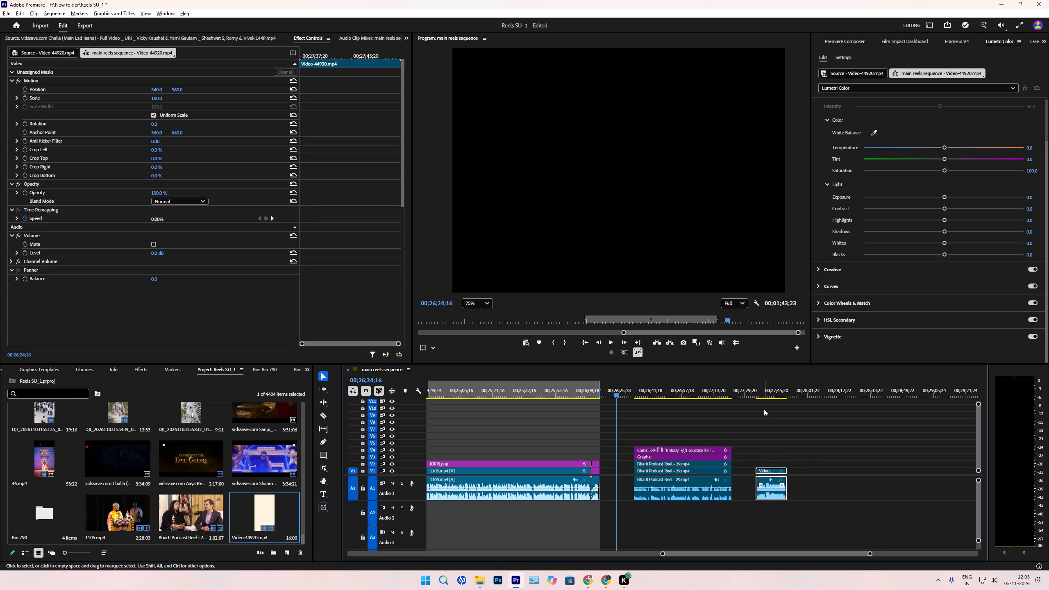
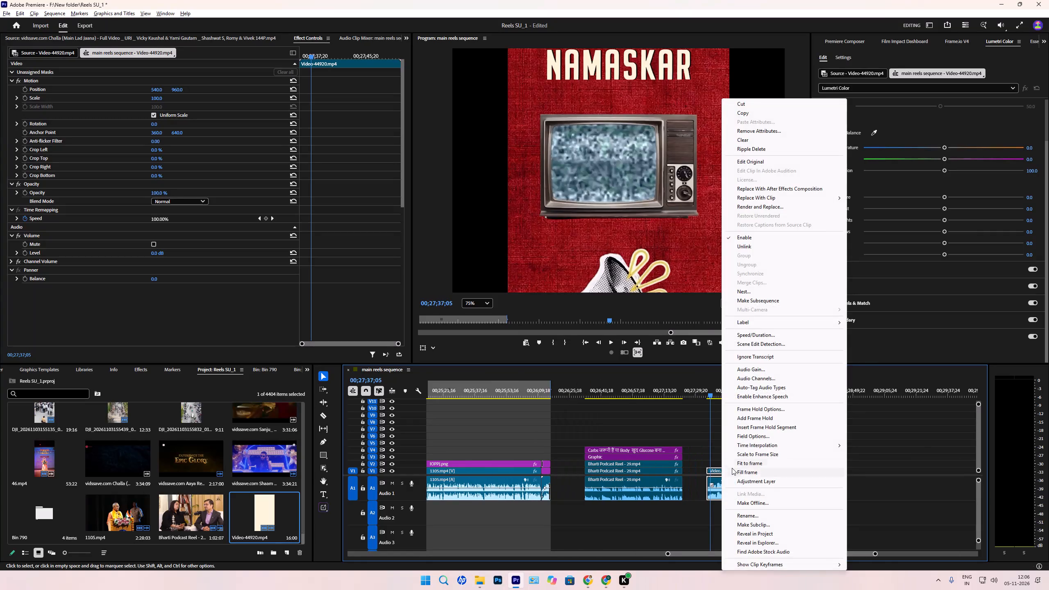
Scale the Video-44920.mp4 clip in the main reels sequence to fill the vertical frame.
left_click(732, 468)
scroll(619, 176, "down", 13)
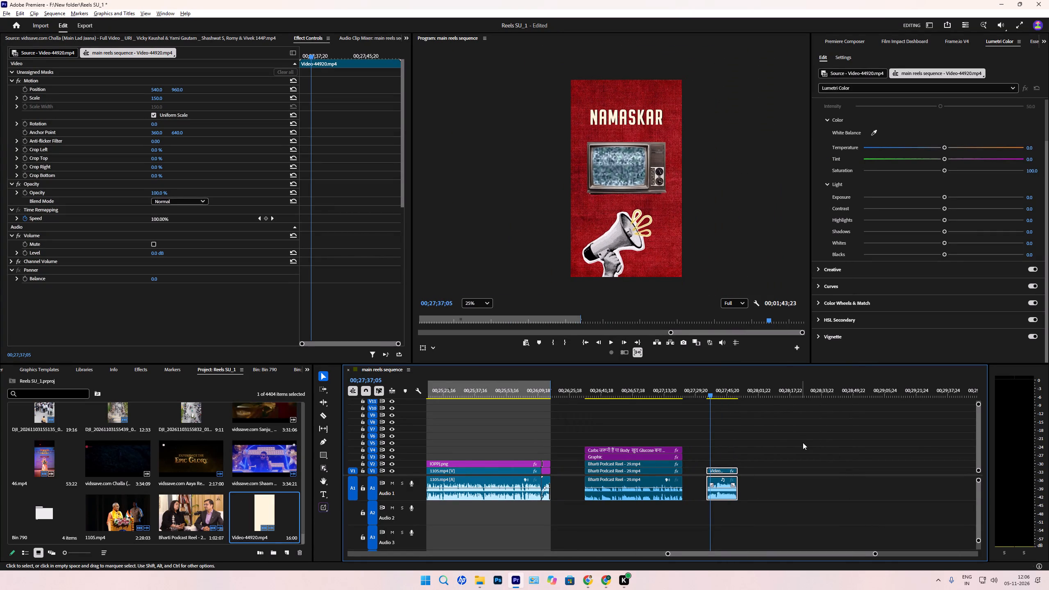
Run Scene Edit Detection on the Video-44920.mp4 clip, applying a cut at each detected cut point.
left_click(803, 442)
type("==")
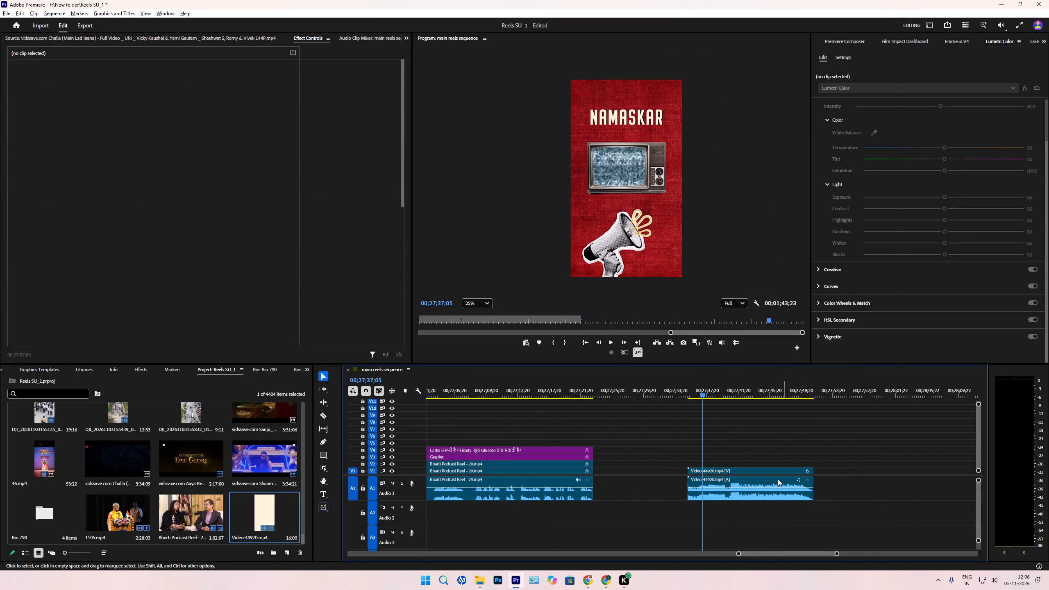
right_click(773, 485)
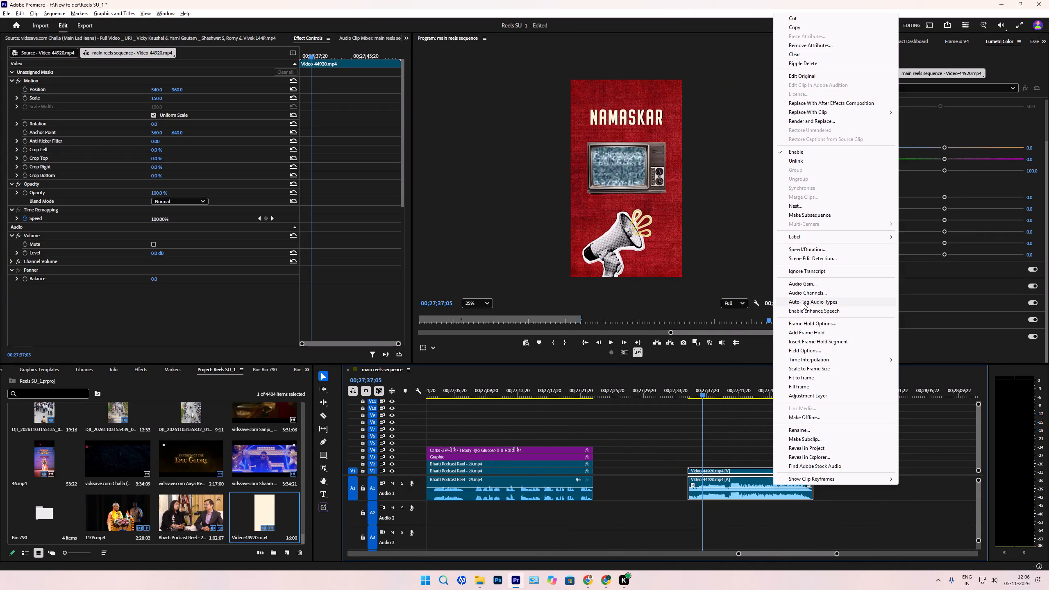
left_click(802, 261)
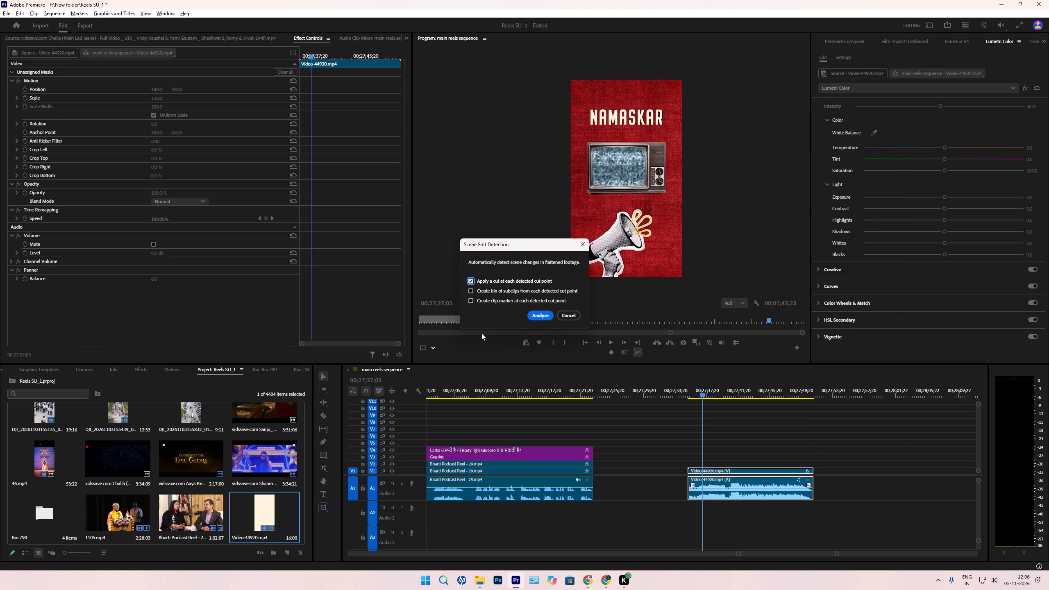
left_click(537, 312)
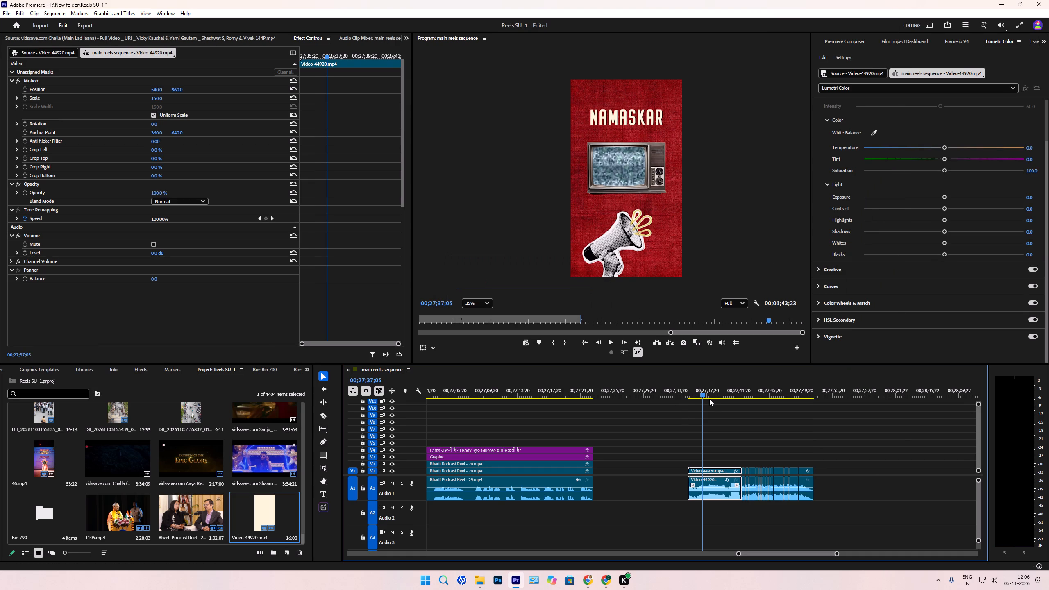
Play through the cut Video-44920.mp4 reel from its start to review the title intro and the sweets shots.
key("space")
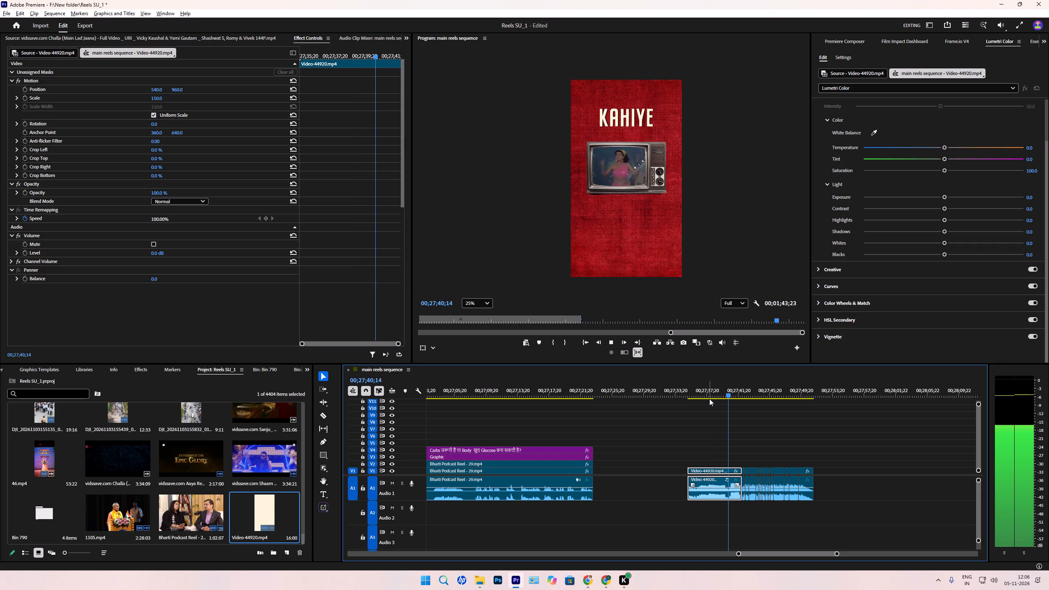
type("==")
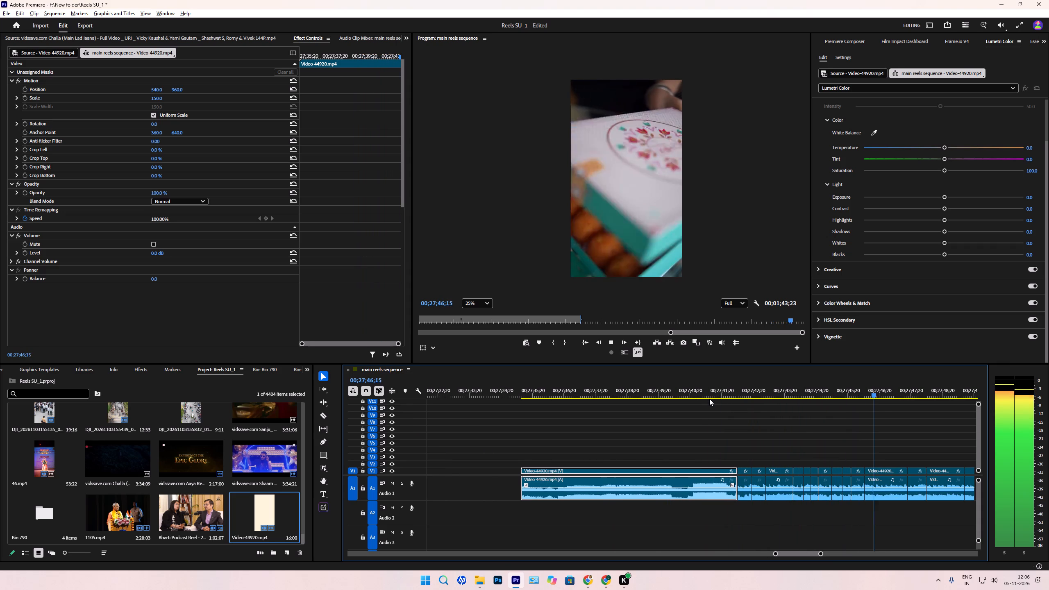
type("--")
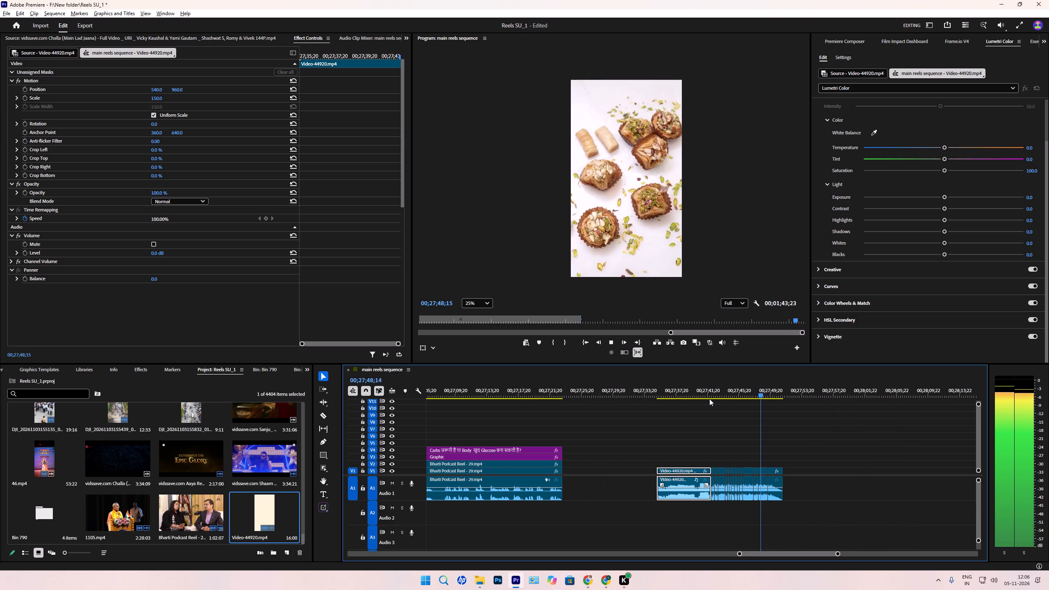
key("space")
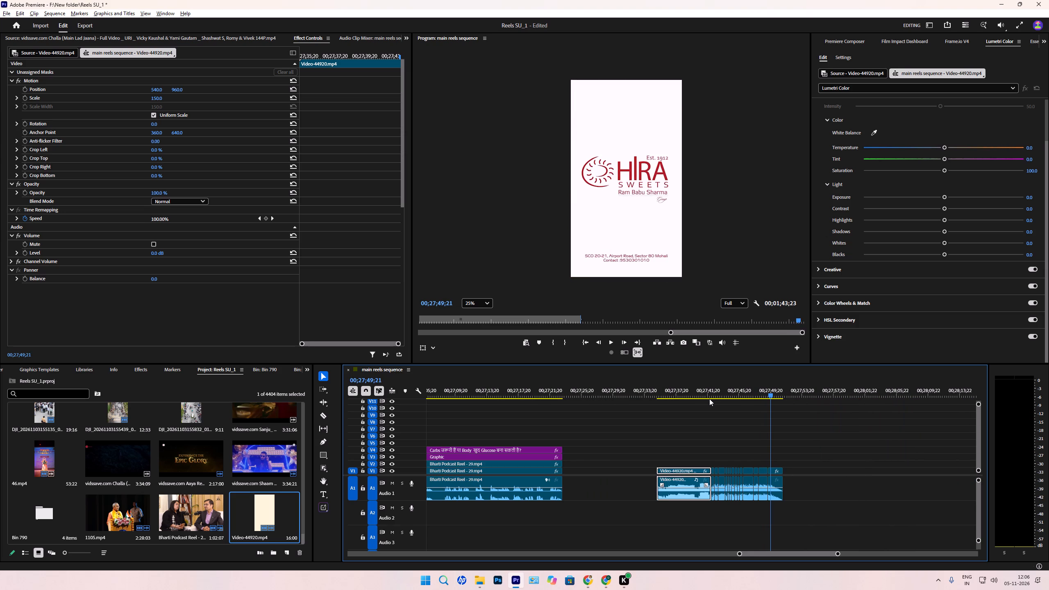
left_click(670, 392)
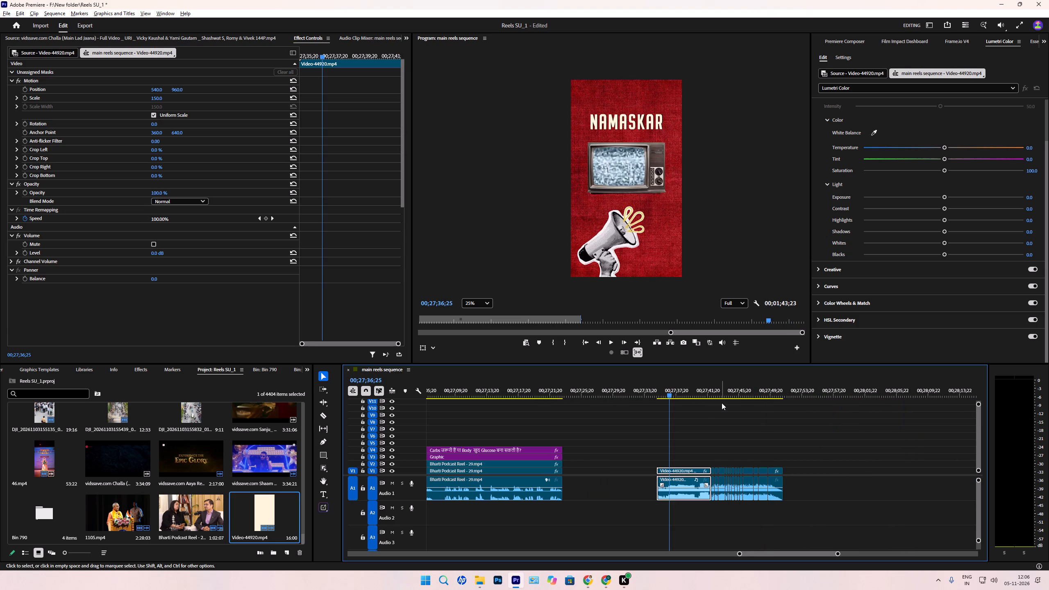
key("Up")
key("space")
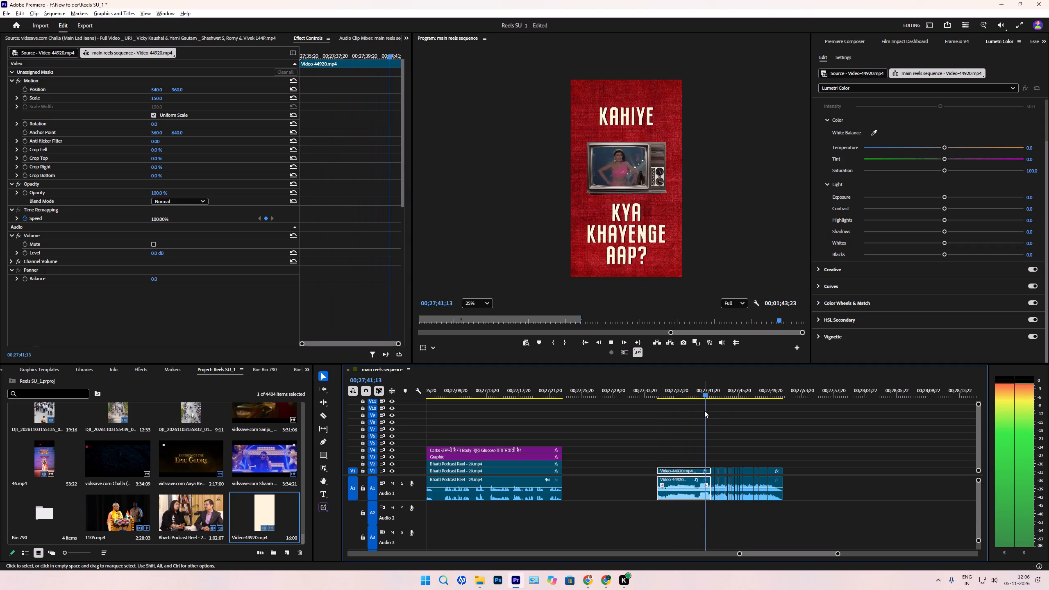
key("space")
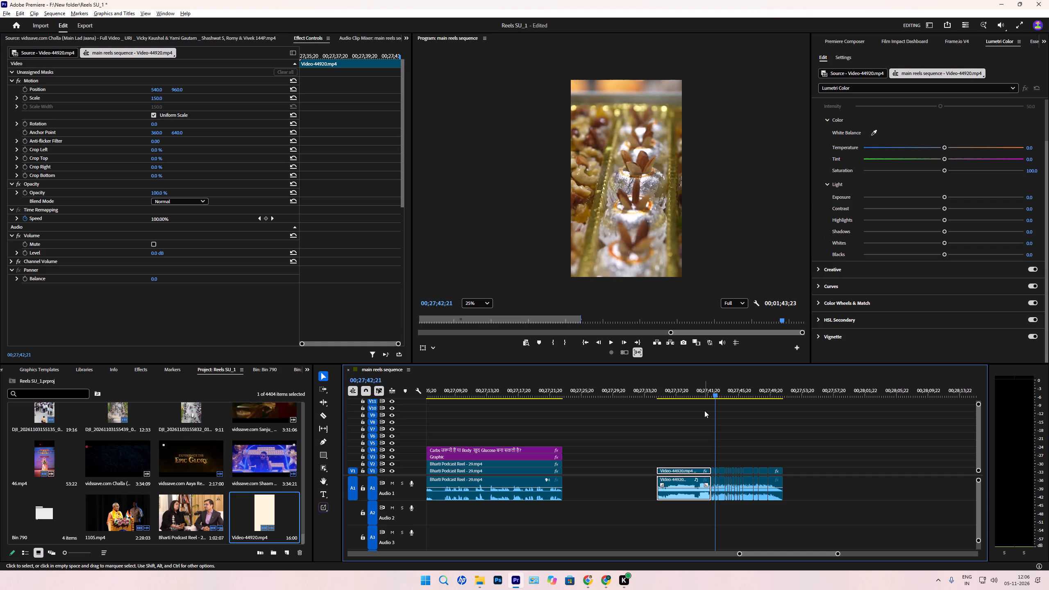
key("space")
key("space")
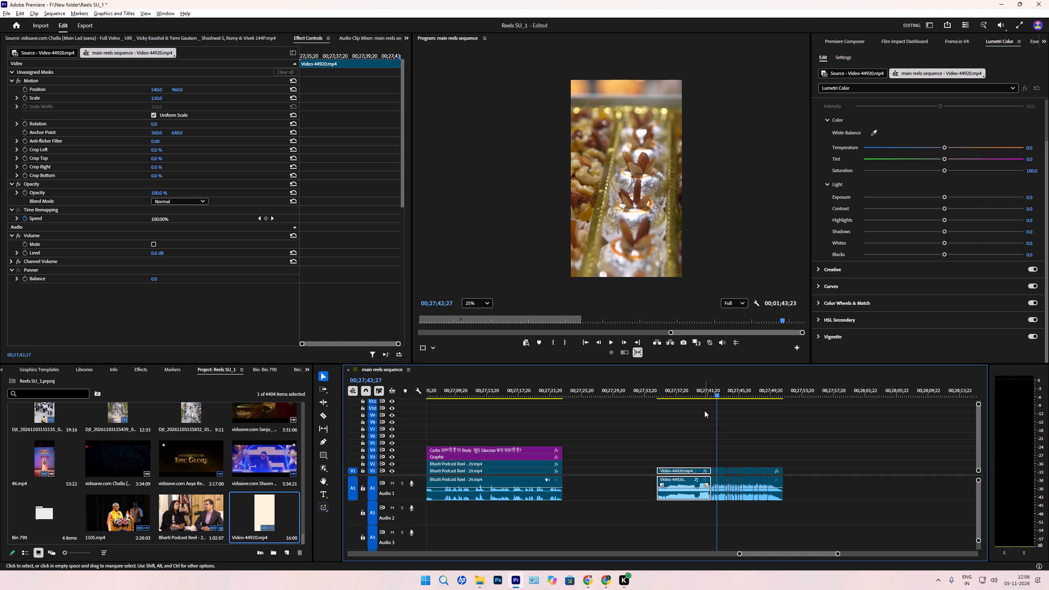
key("space")
key("space")
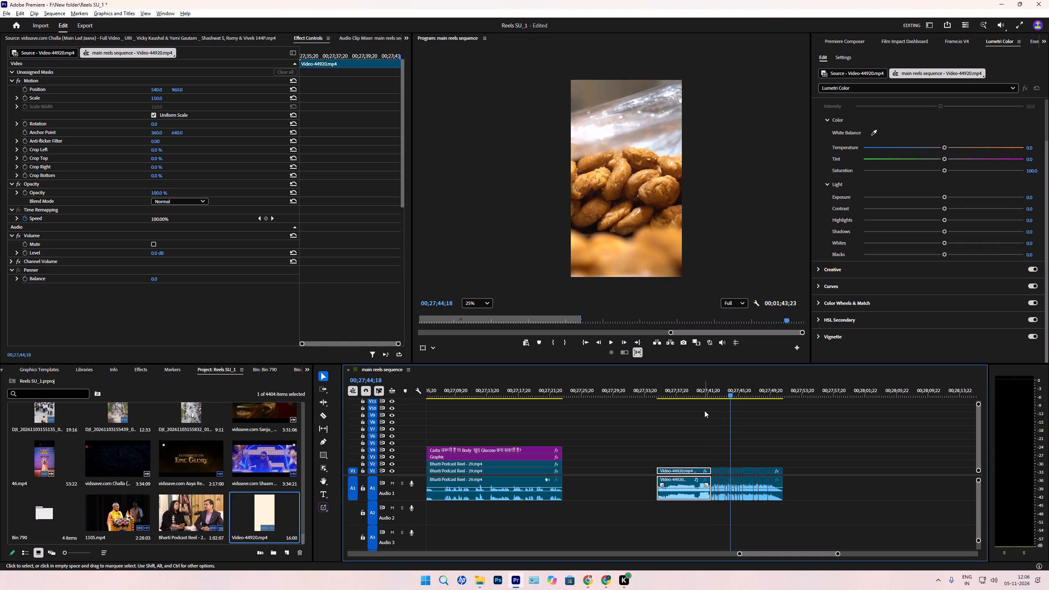
left_click(644, 397)
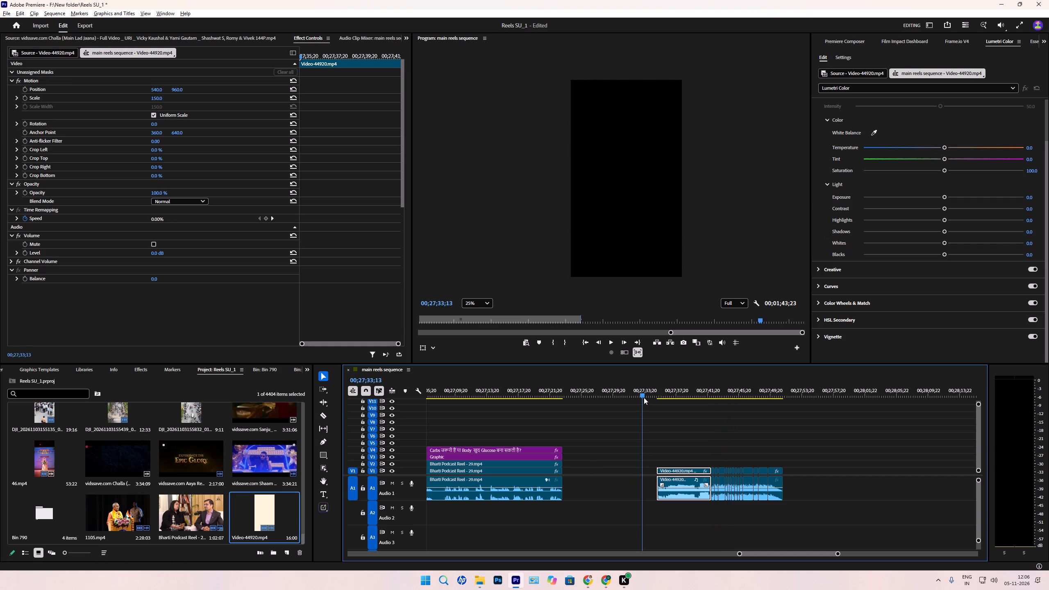
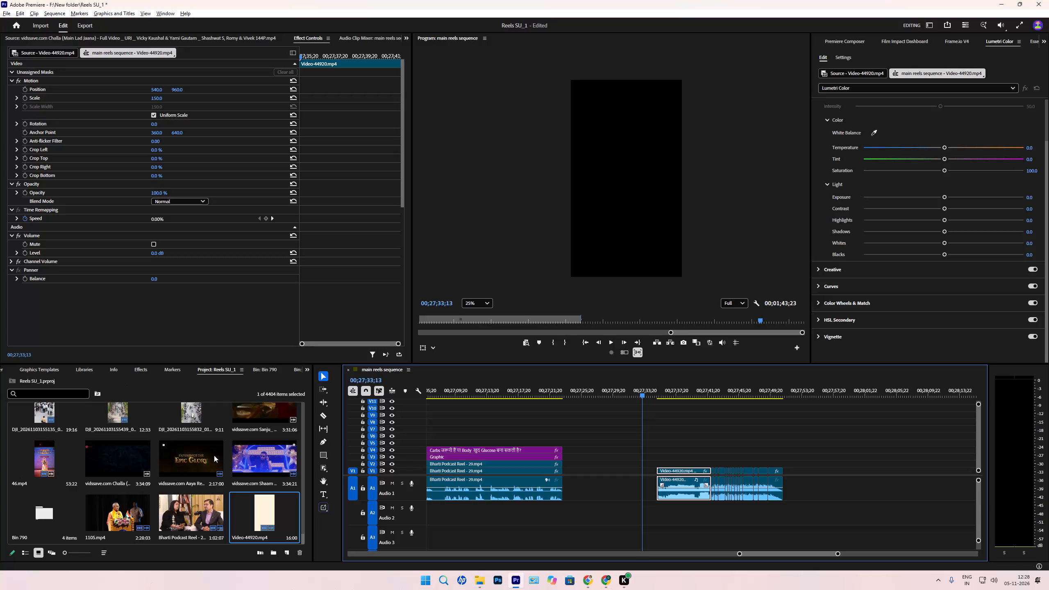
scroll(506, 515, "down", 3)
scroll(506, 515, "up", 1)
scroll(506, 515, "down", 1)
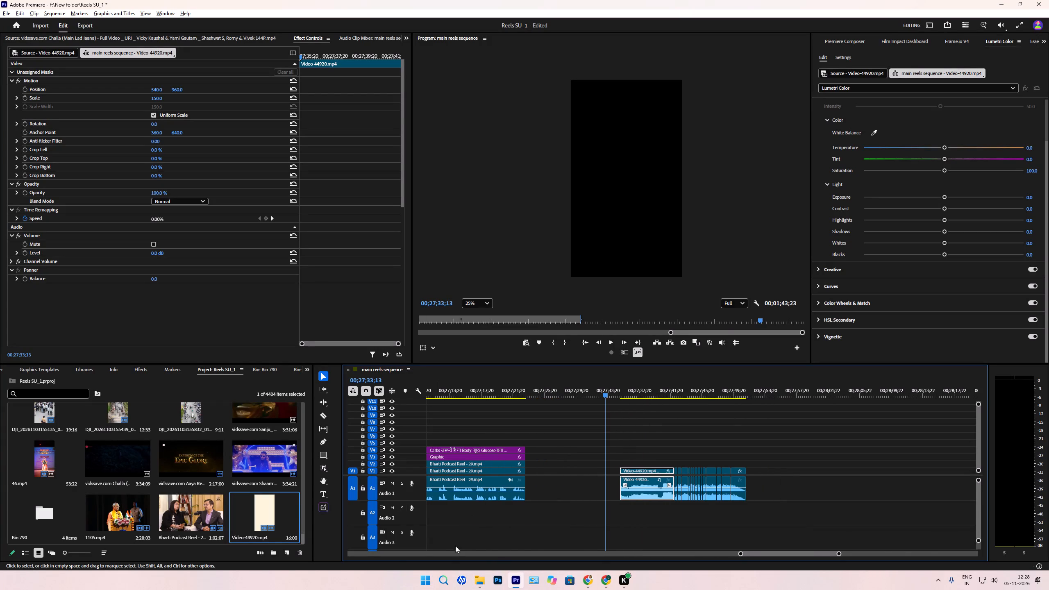
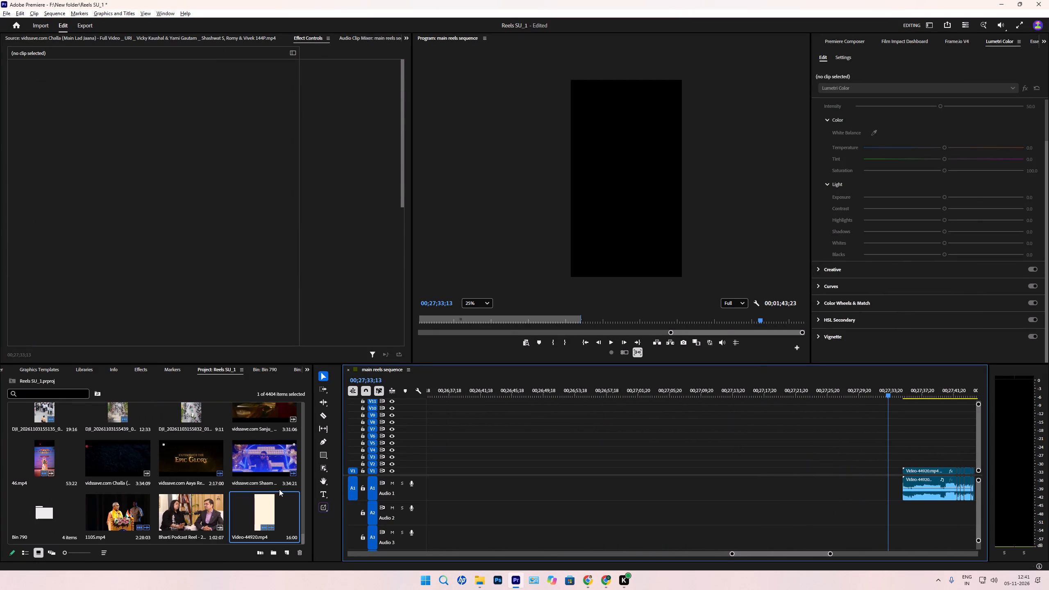
Delete the Bharti Podcast Reel clip from the Reels SU_1 project bin.
left_click(187, 510)
key("Delete")
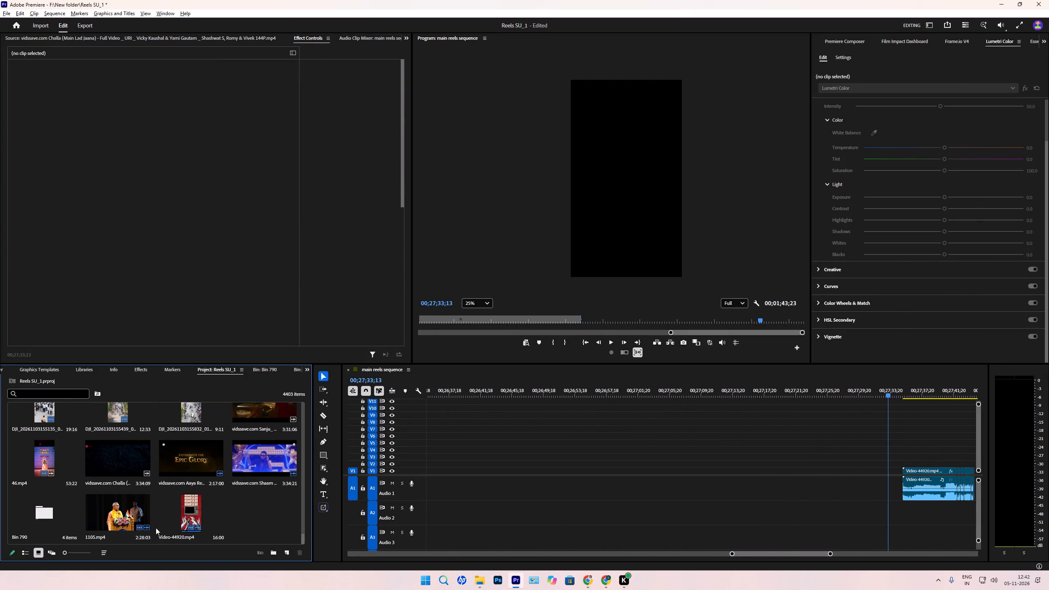
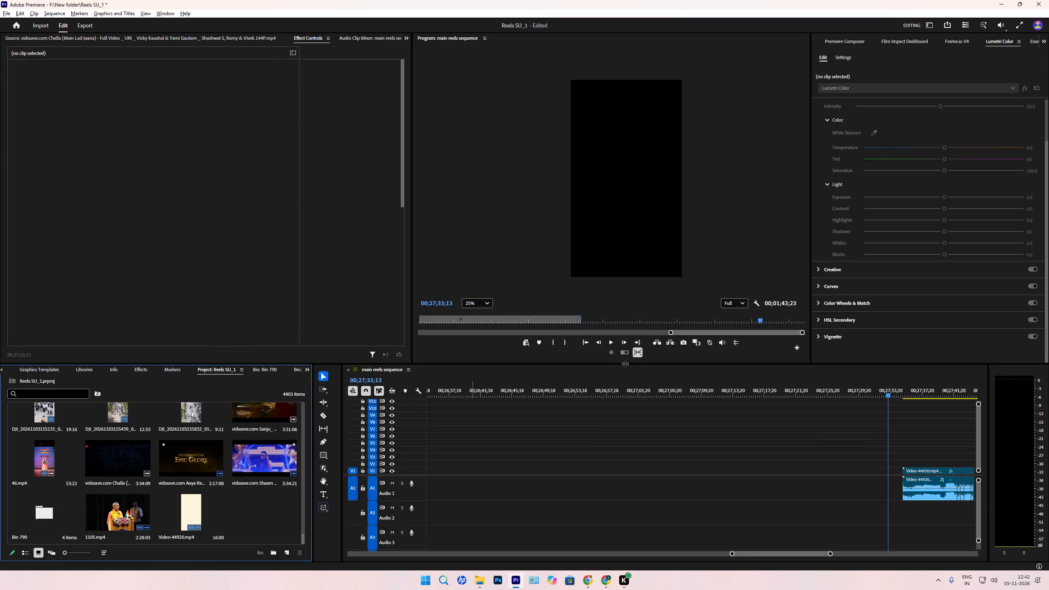
Move all the Video-44920 clips together earlier in the main reels sequence, leaving a short gap after the 1105.mp4 reel.
left_click_drag(731, 555, 568, 540)
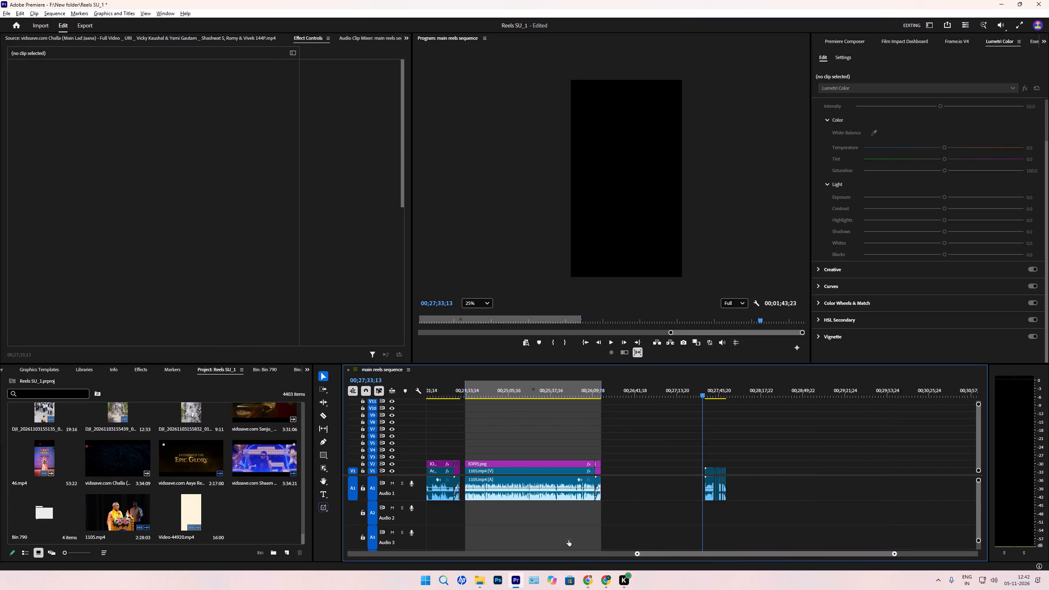
left_click_drag(568, 540, 711, 538)
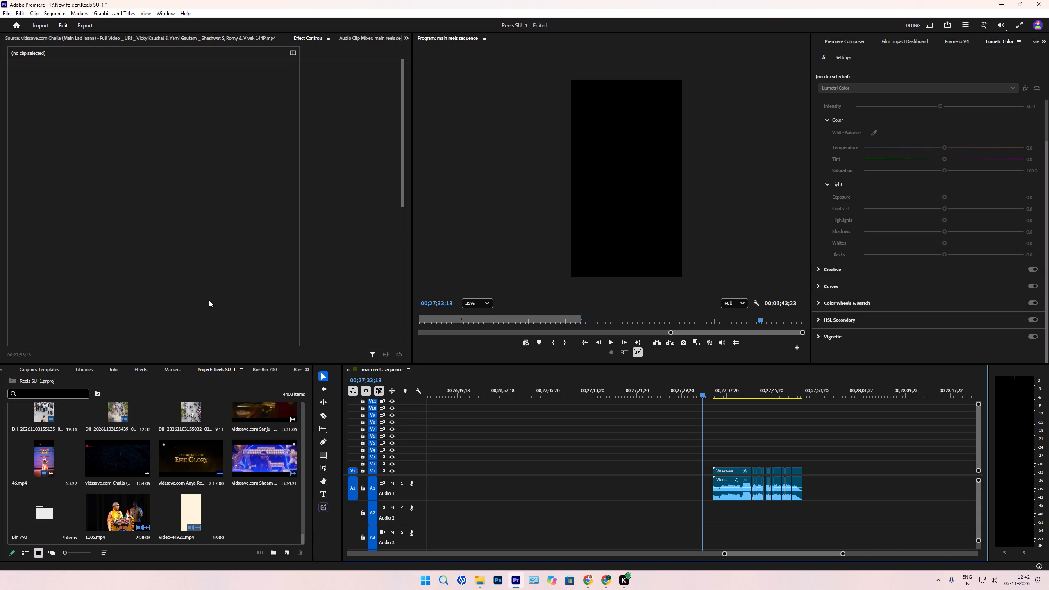
scroll(536, 493, "up", 2)
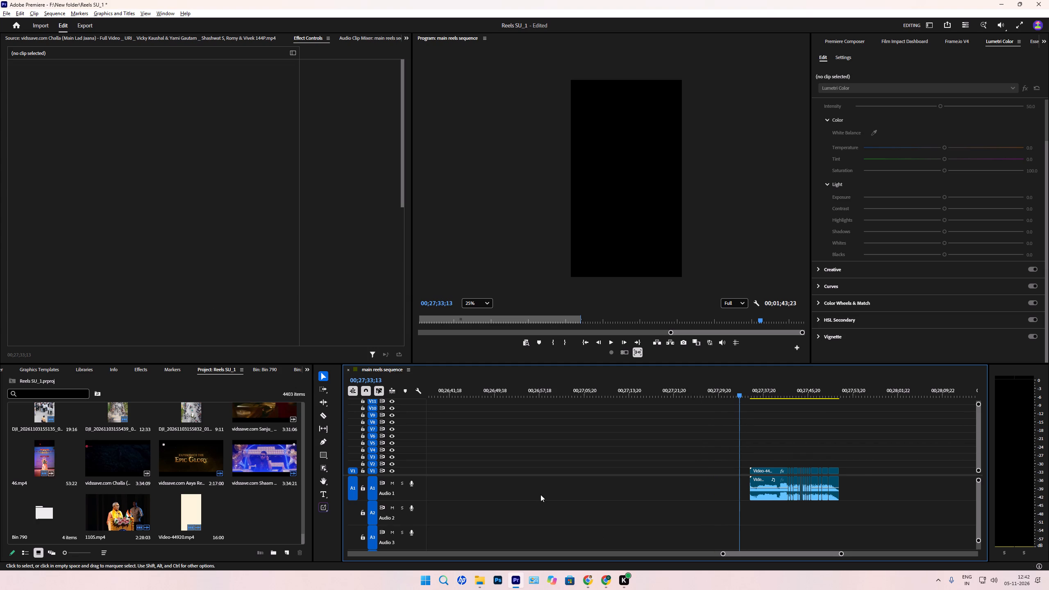
scroll(540, 495, "up", 4)
scroll(549, 487, "down", 1)
scroll(549, 487, "up", 3)
left_click(327, 388)
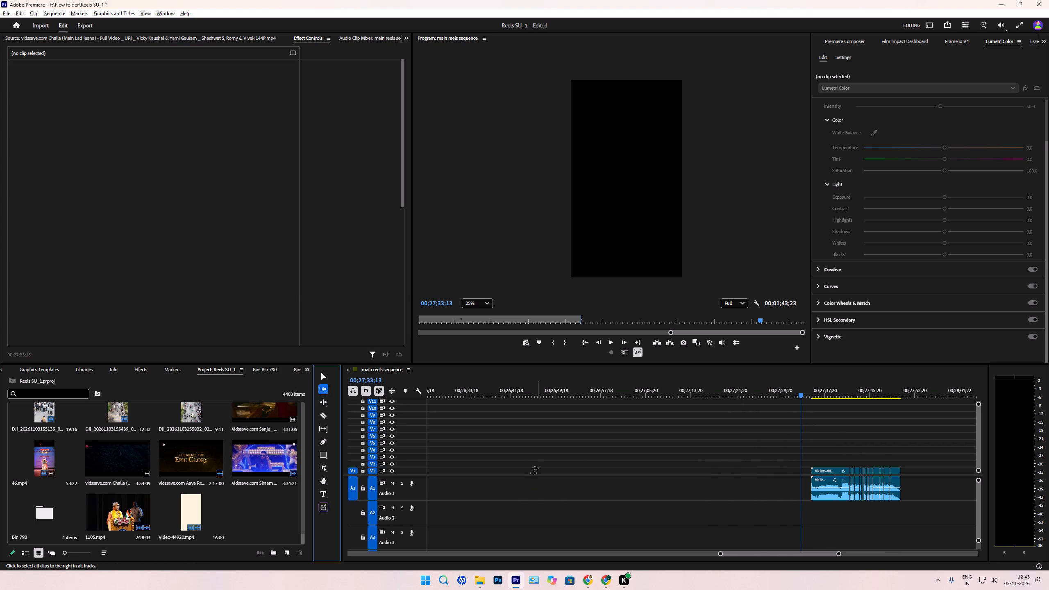
left_click_drag(538, 469, 470, 477)
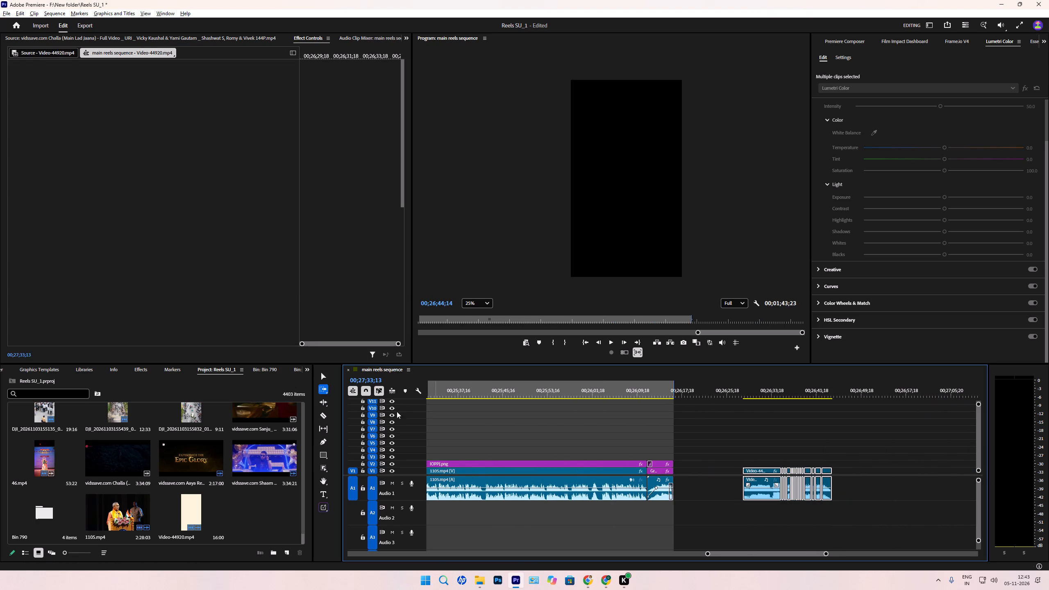
Select all the cut Video-44920 video and audio segments on V1 and A1 with the Selection tool.
left_click(321, 379)
left_click(732, 465)
left_click_drag(727, 442, 843, 501)
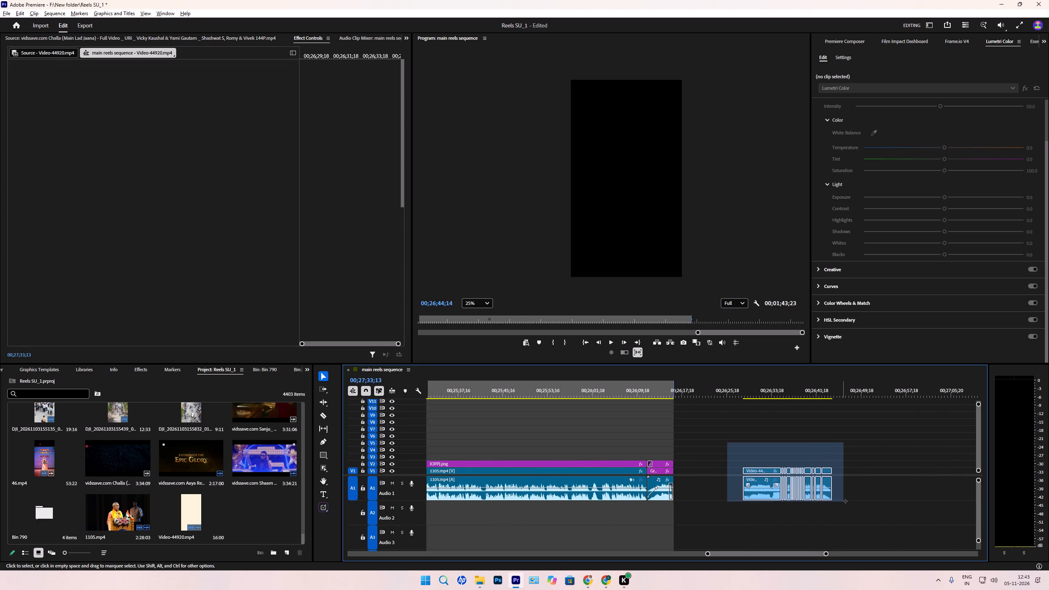
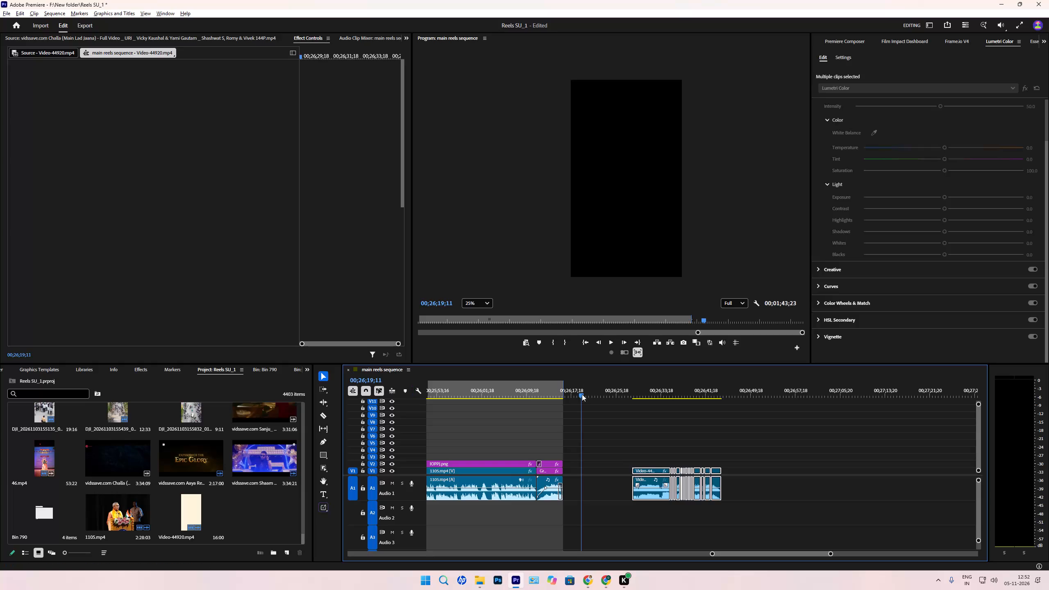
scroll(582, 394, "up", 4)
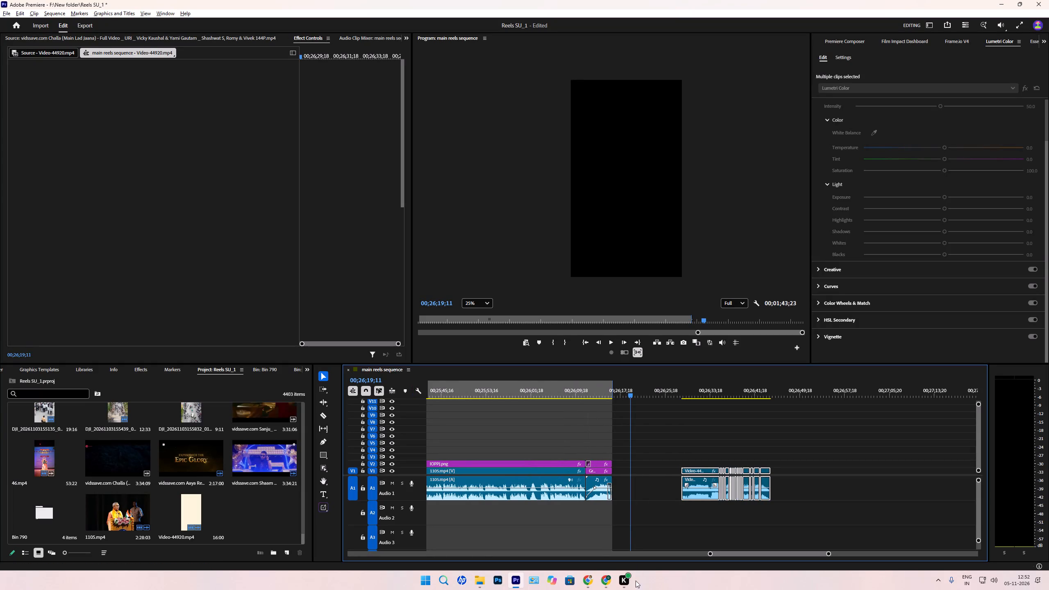
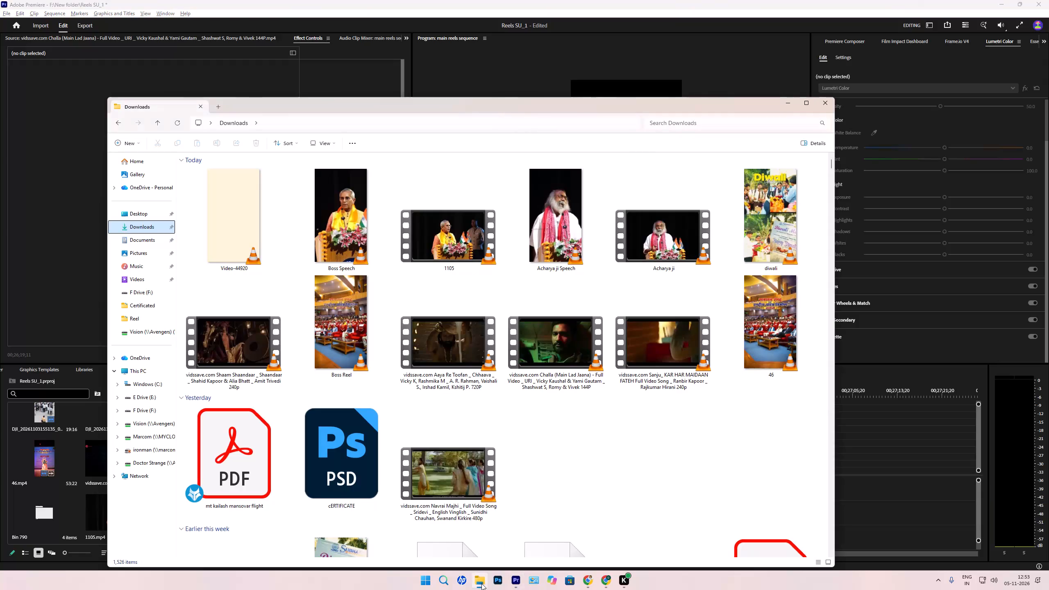
View the Downloads folder in File Explorer and return to the main reels sequence in Premiere.
left_click(132, 233)
key("alt+Tab")
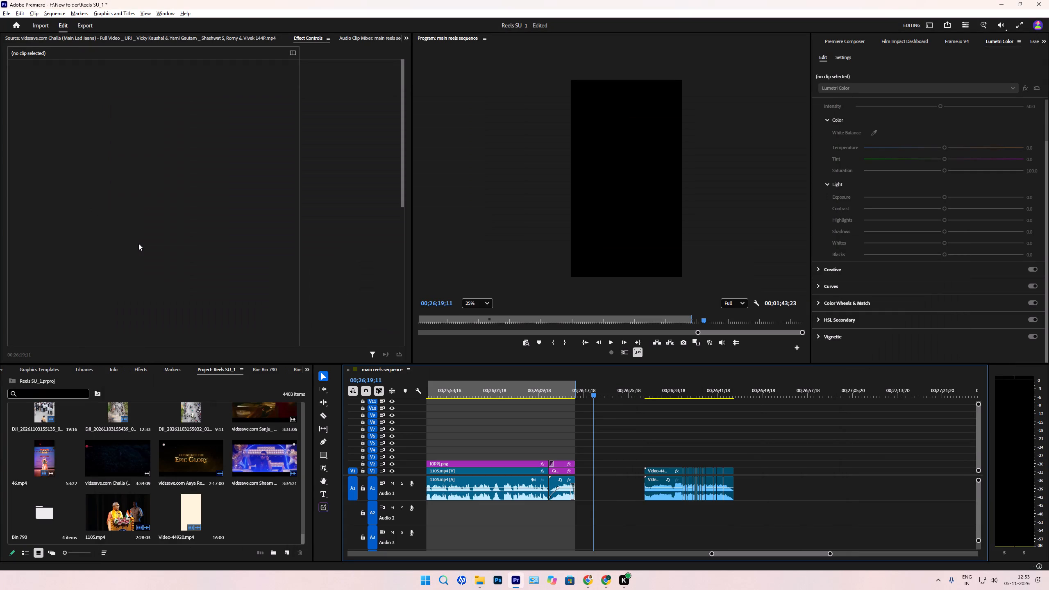